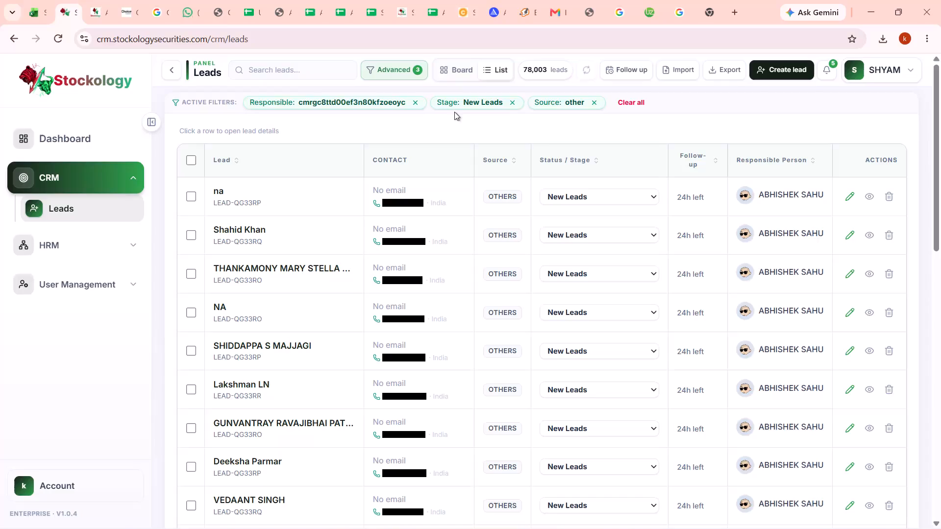
Clear all active lead filters and open the advanced lead filters.
click(634, 103)
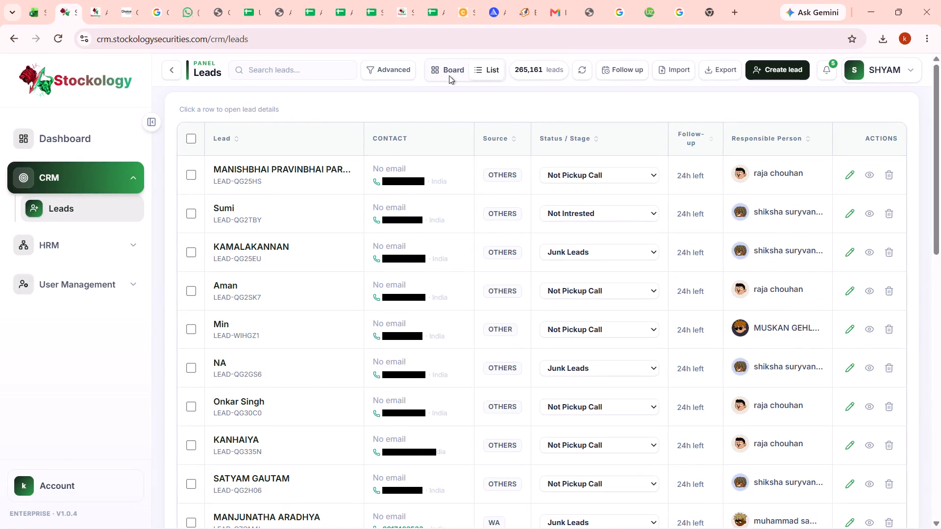
click(401, 74)
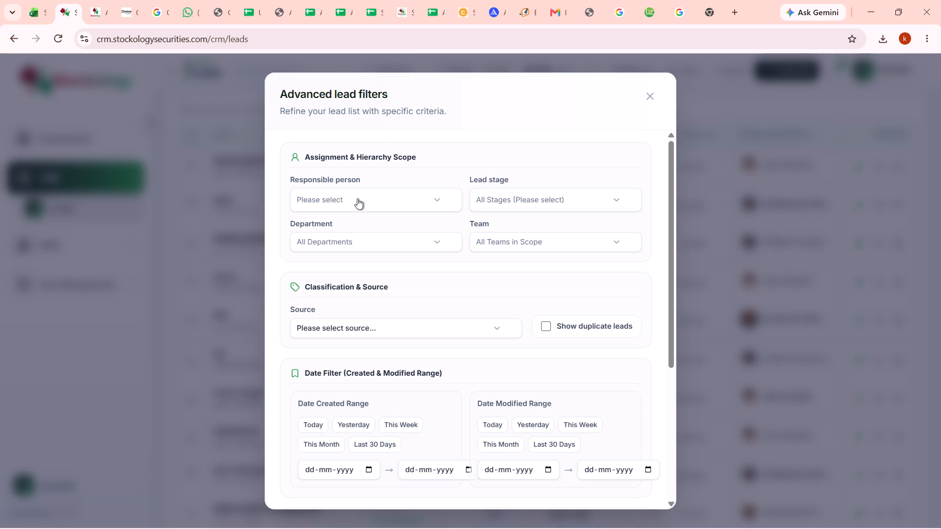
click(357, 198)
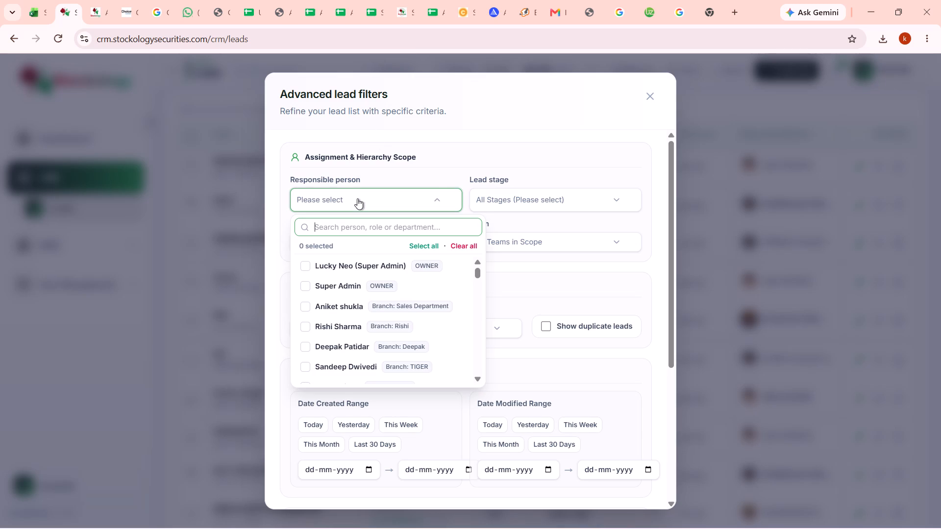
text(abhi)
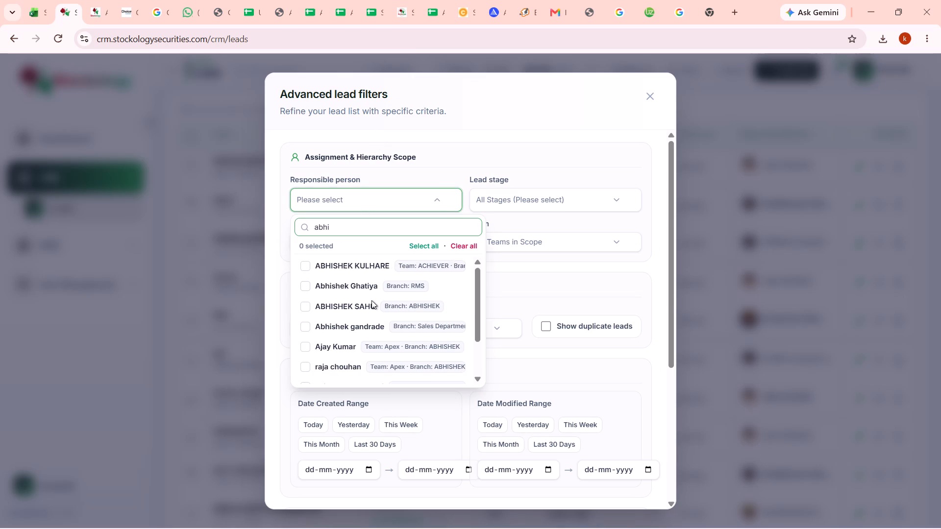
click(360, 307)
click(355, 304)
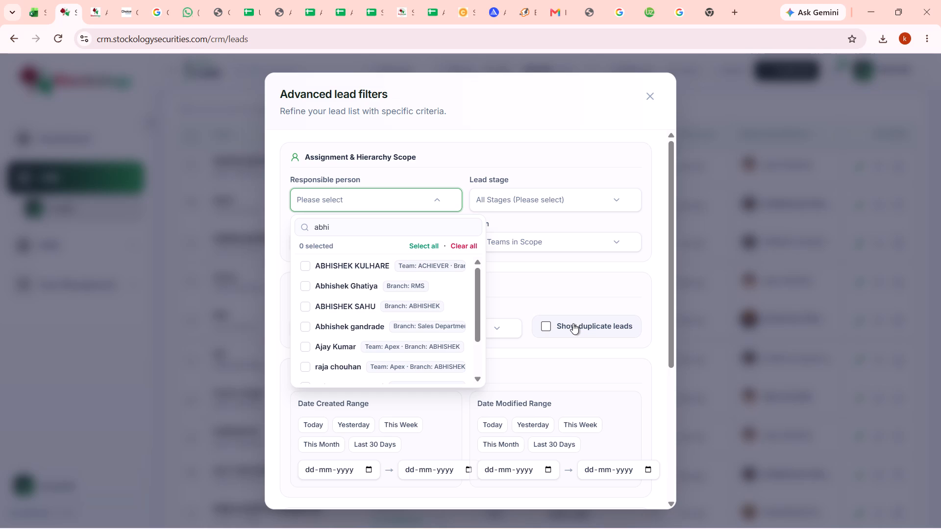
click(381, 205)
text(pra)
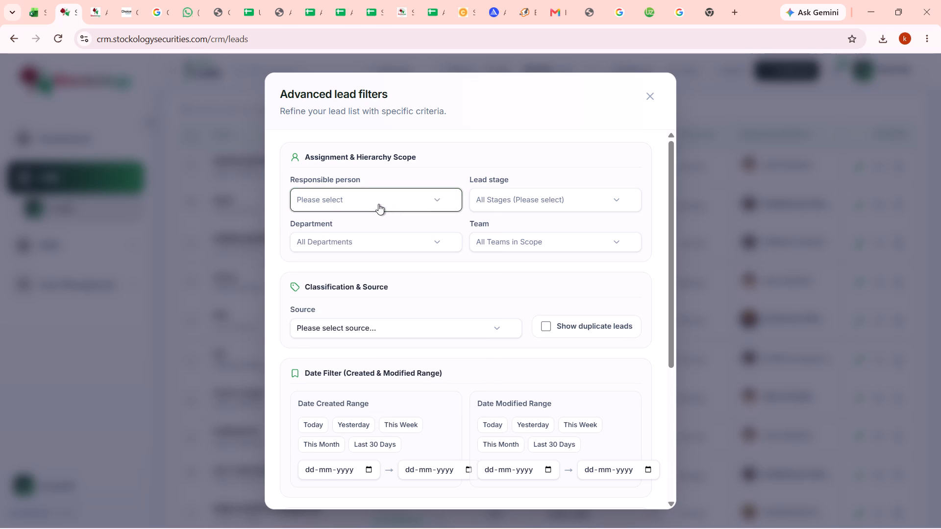
Search the responsible persons for "pra" and select Pranjali from team GENIUS.
click(363, 201)
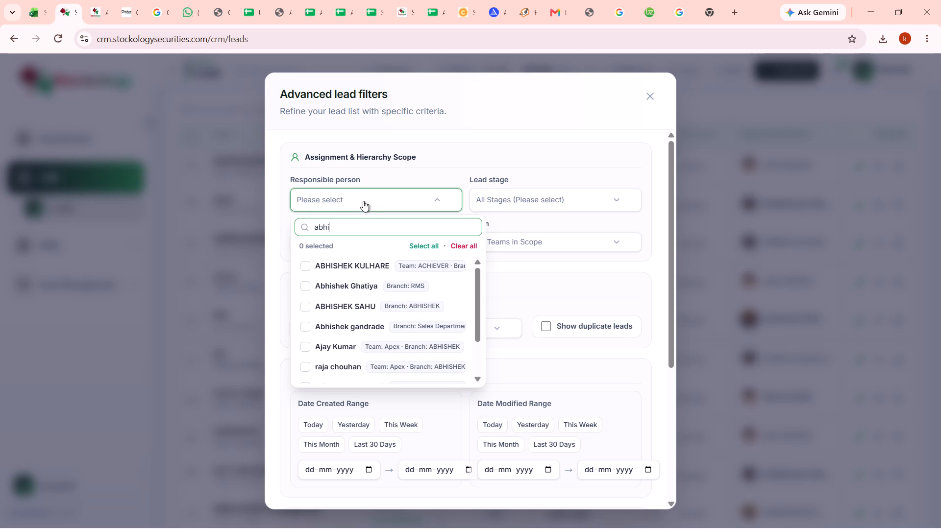
key(BackSpace)
key(BackSpace)
key(BackSpace)
key(BackSpace)
text(pea)
key(BackSpace)
key(BackSpace)
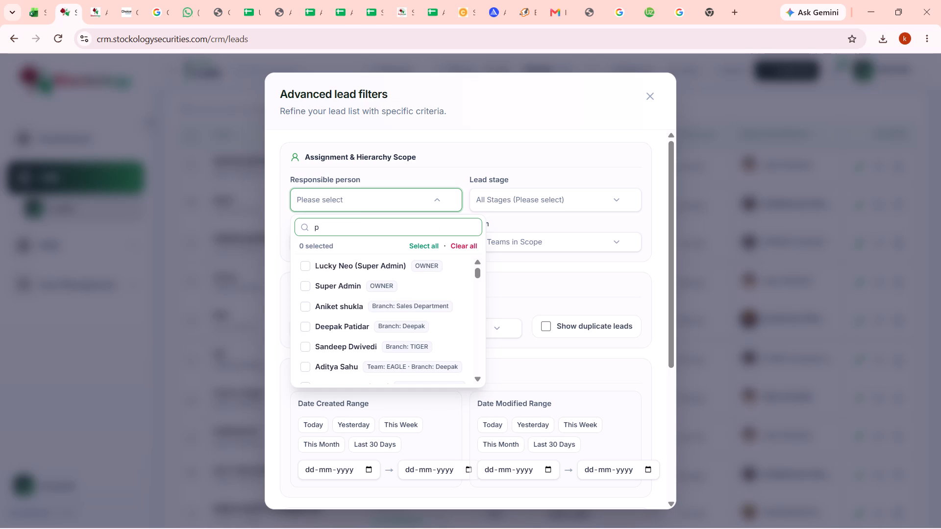
text(ra)
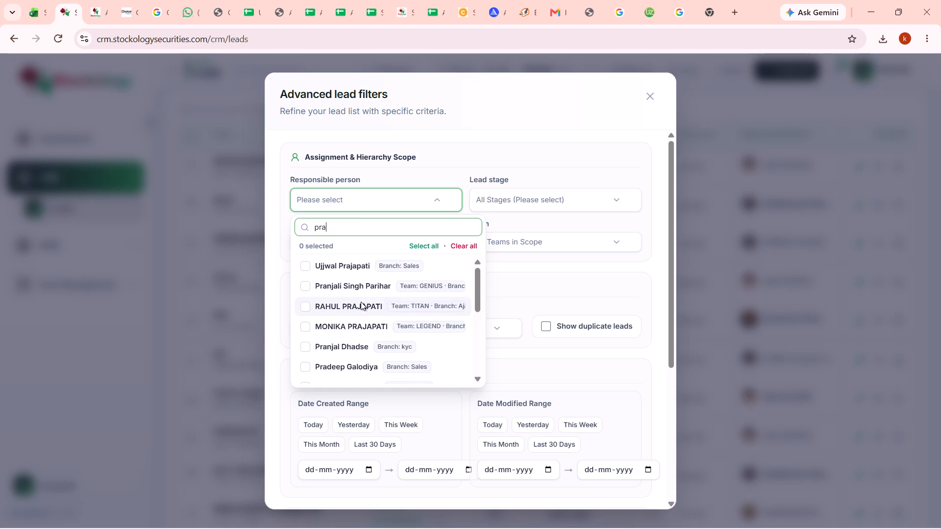
click(369, 291)
Apply the advanced filters without choosing a lead stage.
click(541, 205)
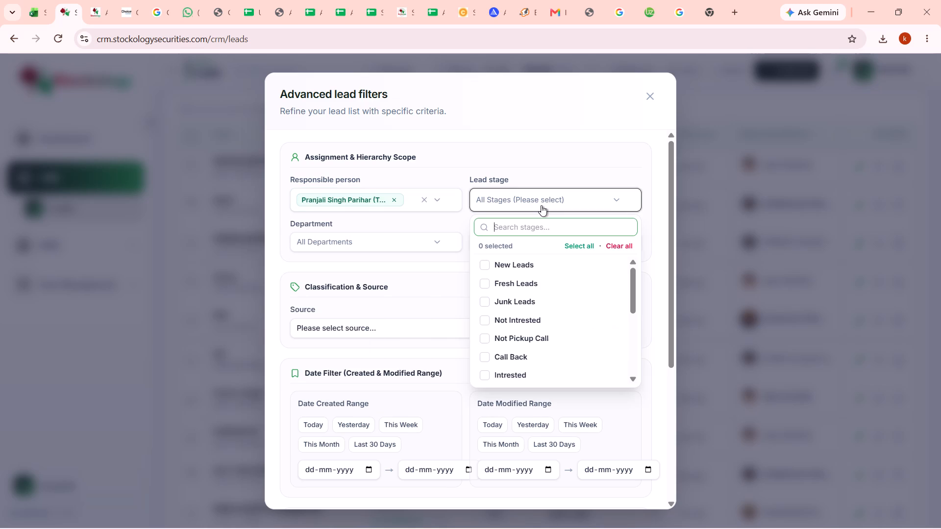
click(456, 268)
scroll(418, 289, down, 1)
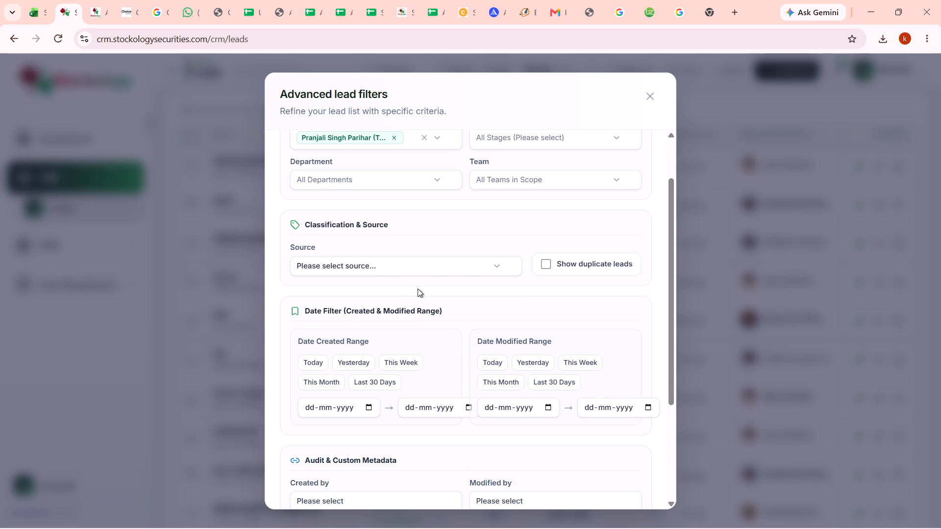
scroll(489, 290, down, 2)
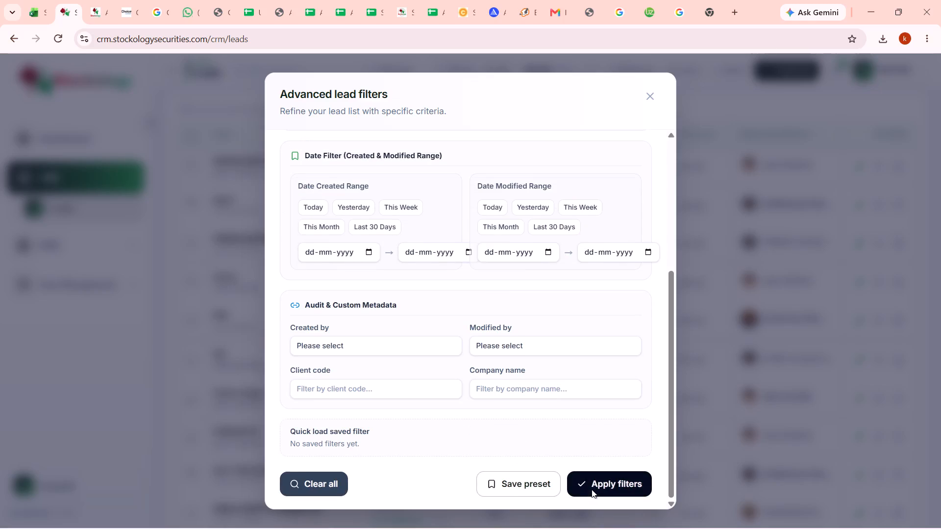
click(592, 486)
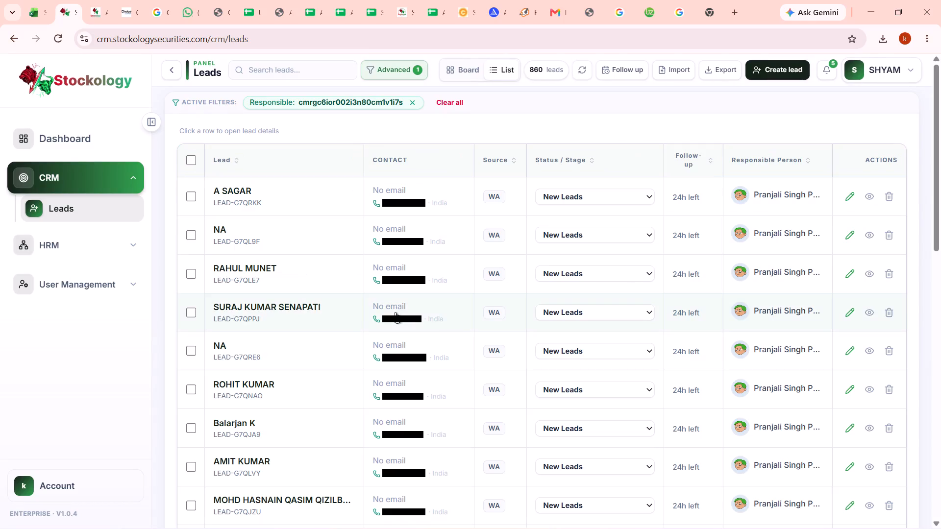
Switch the filtered leads to the board view.
click(463, 73)
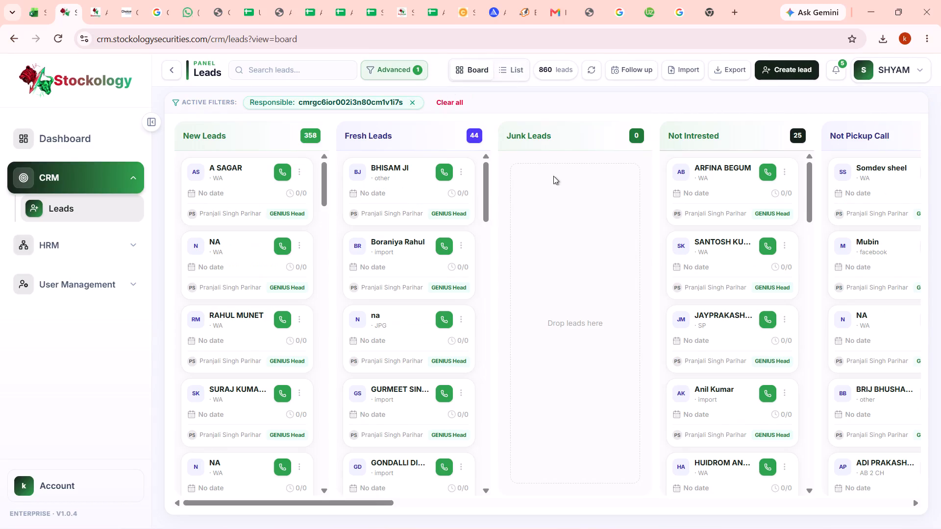
click(613, 250)
click(604, 254)
Examine the board's stage columns through to Account Activated and look through the leads under UCC PENDING.
scroll(593, 264, left, 3)
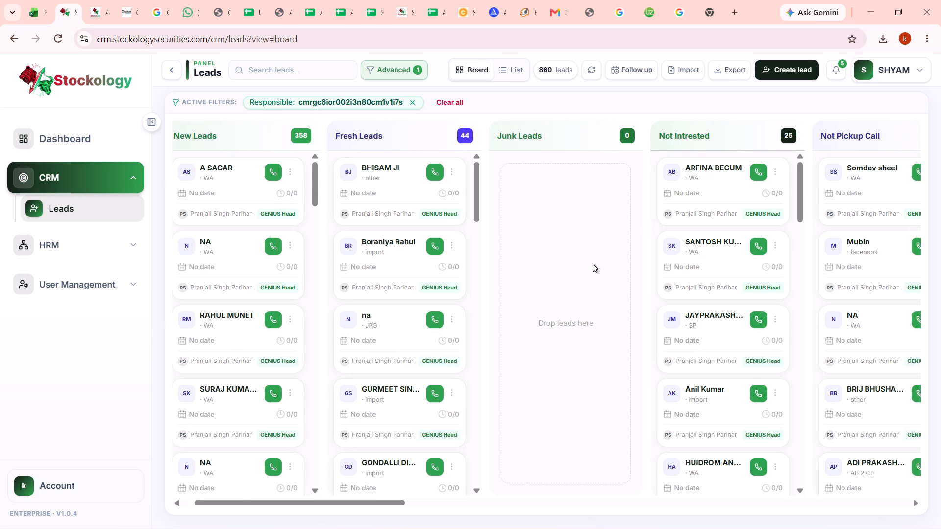
scroll(593, 264, left, 12)
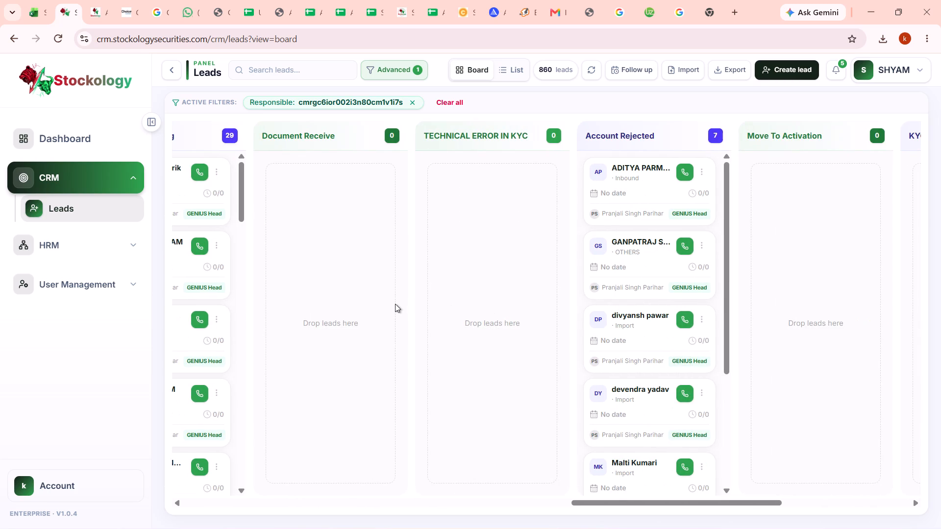
scroll(395, 304, left, 6)
scroll(528, 296, left, 4)
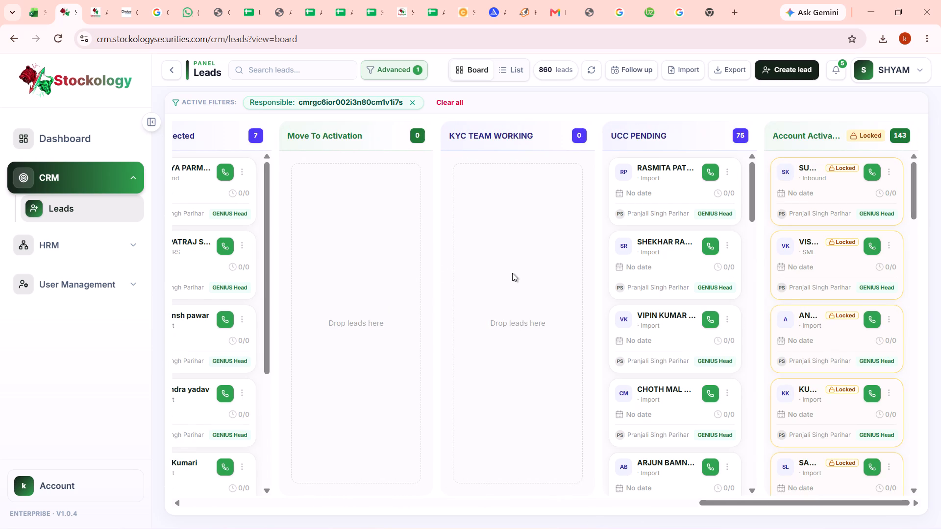
scroll(657, 356, down, 3)
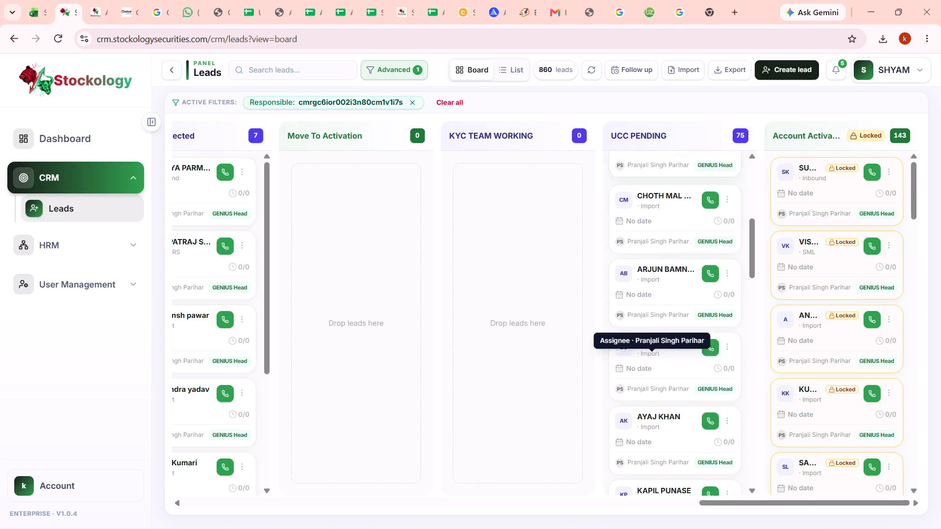
scroll(657, 356, down, 4)
click(551, 352)
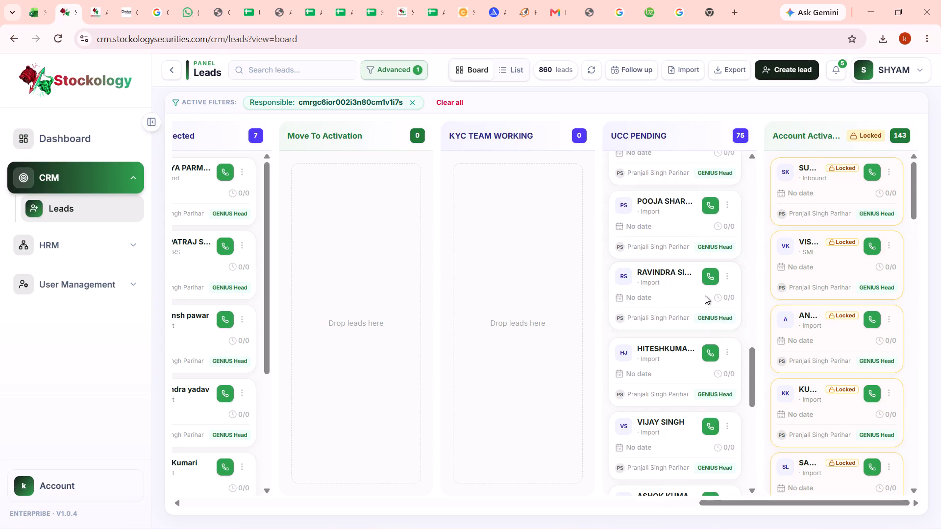
scroll(705, 295, up, 10)
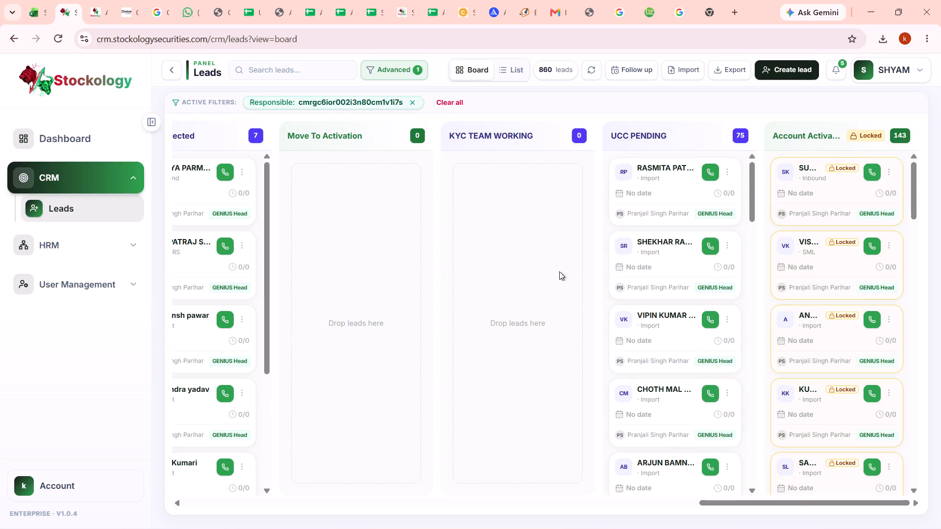
View the first UCC PENDING lead, read through its activity timeline, and return to the board.
click(727, 173)
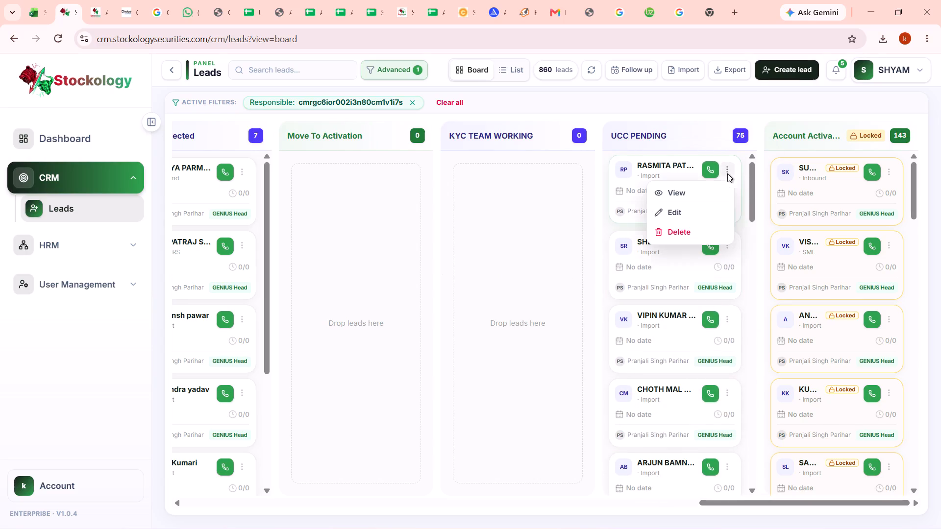
click(685, 197)
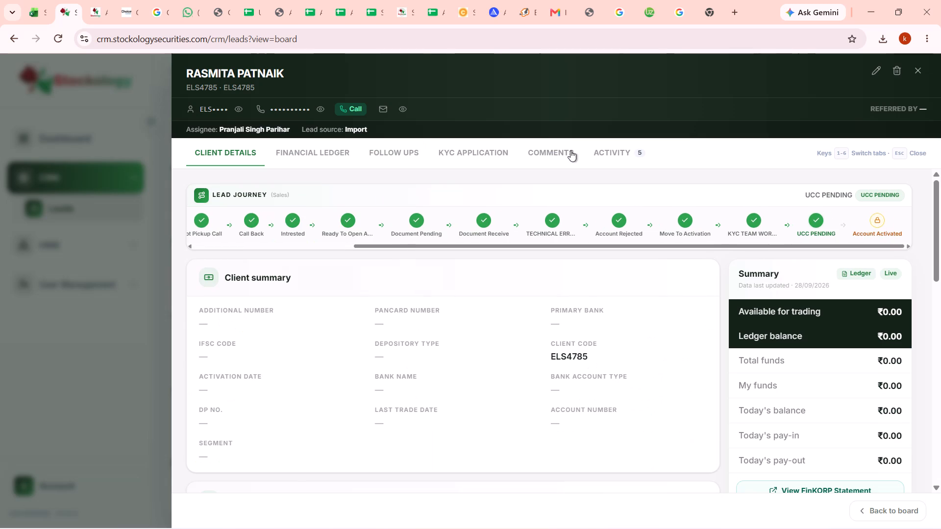
click(629, 151)
scroll(314, 362, down, 4)
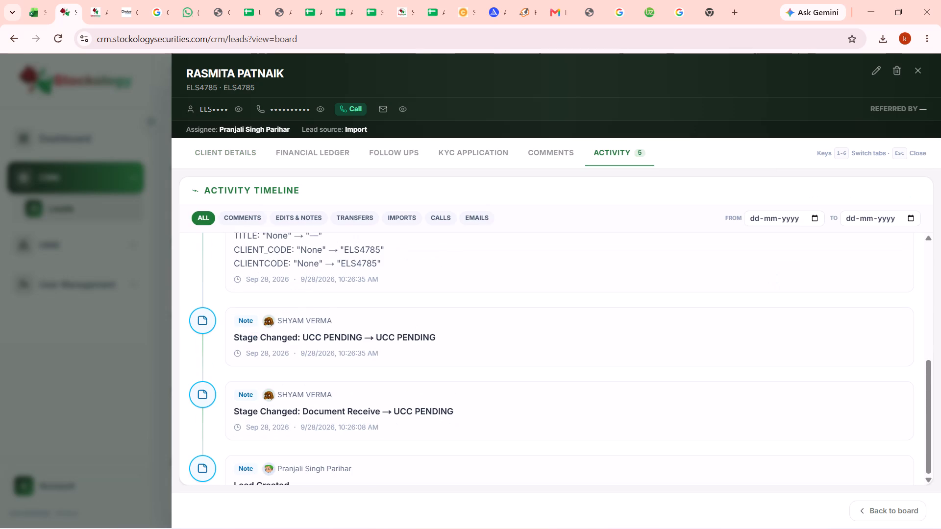
scroll(383, 366, up, 4)
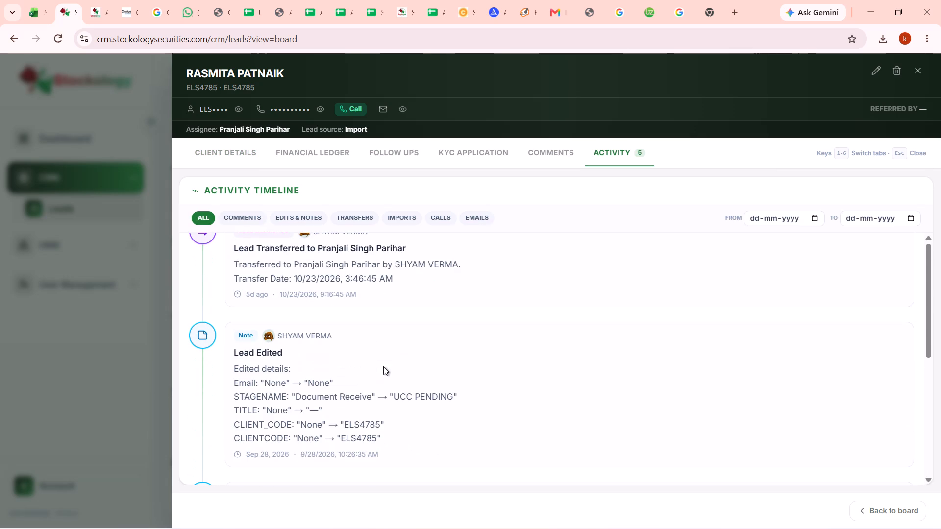
click(94, 288)
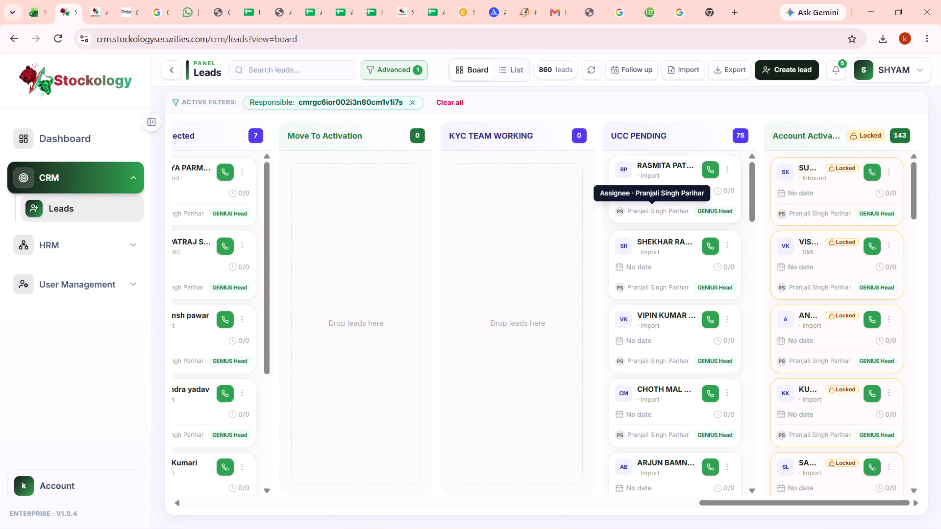
View the second UCC PENDING lead, read through its activity timeline, and return to the board.
click(727, 248)
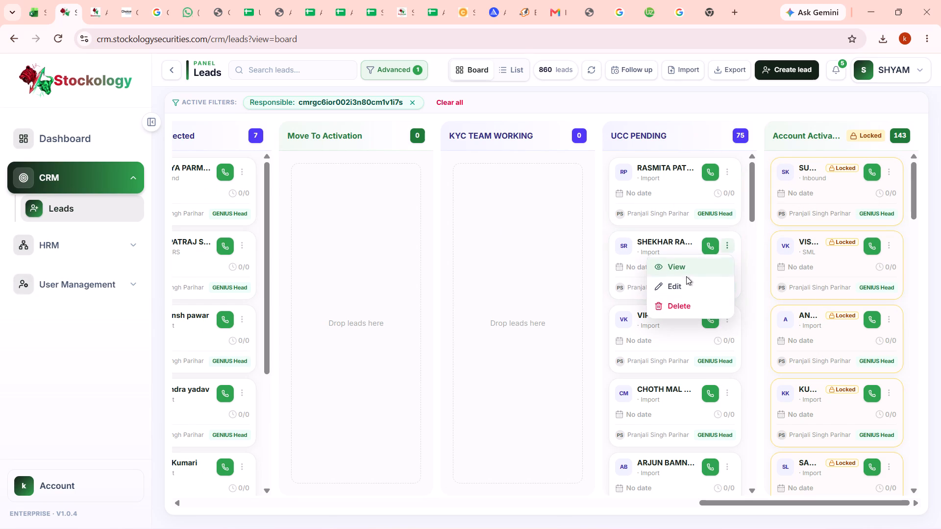
click(682, 271)
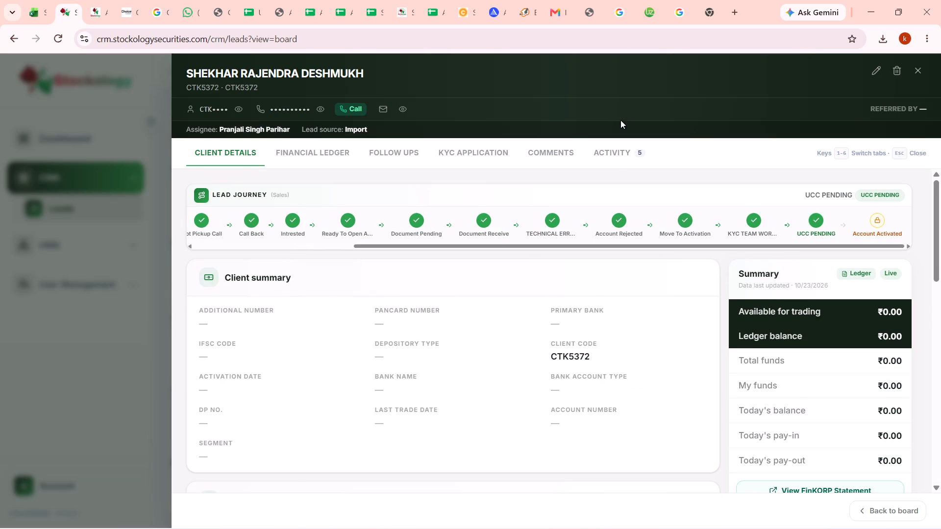
click(613, 155)
scroll(388, 317, down, 4)
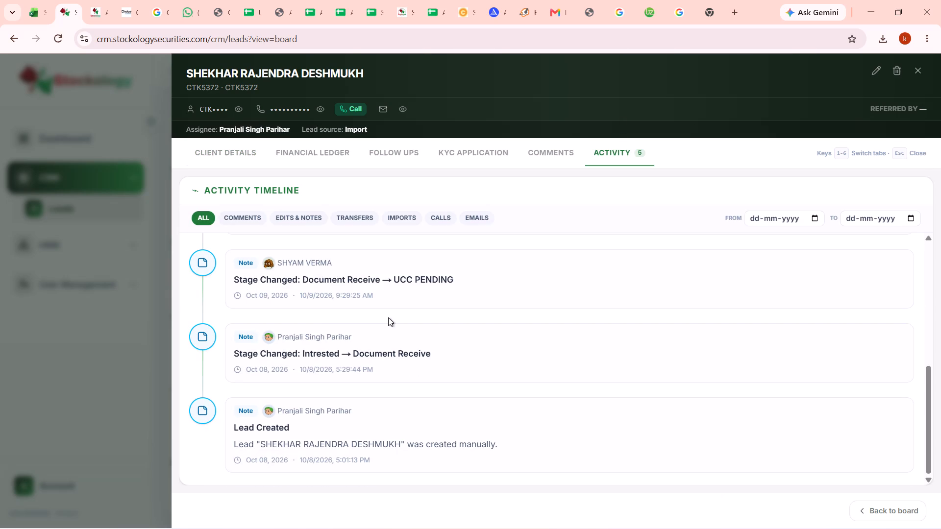
scroll(366, 351, up, 5)
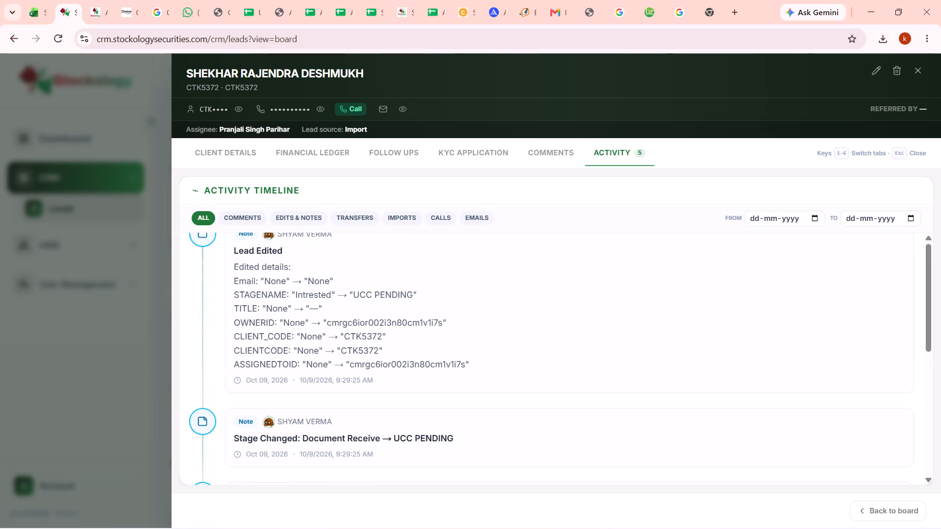
click(46, 316)
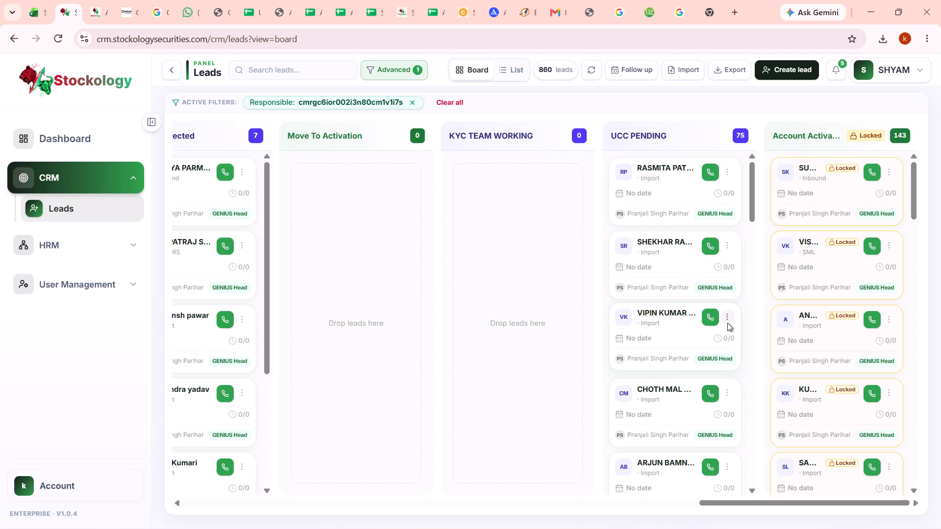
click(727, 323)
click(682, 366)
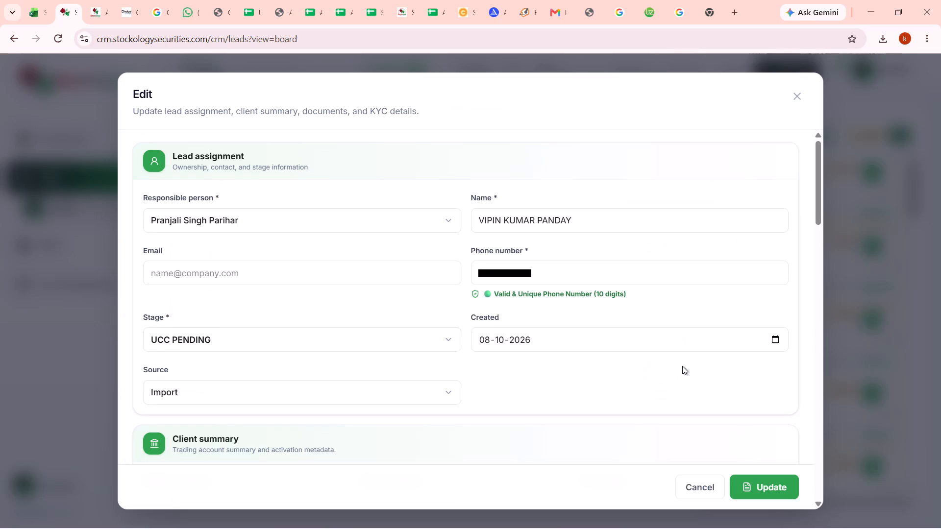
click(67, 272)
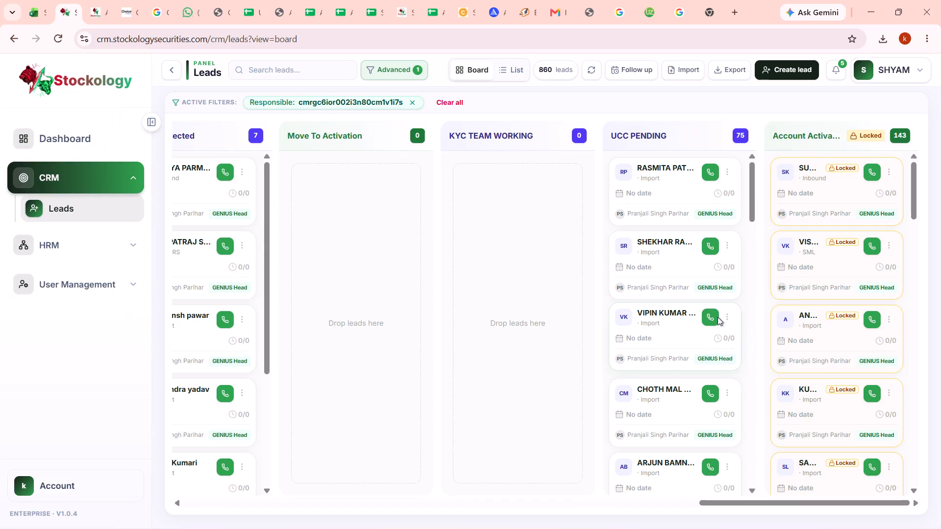
View the third UCC PENDING lead, read through its activity timeline, and return to the board.
click(729, 313)
click(676, 342)
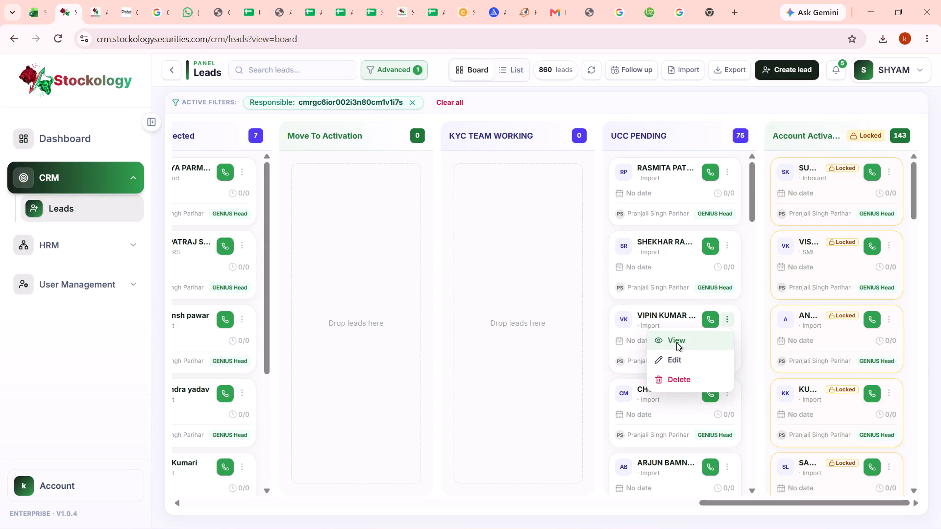
click(606, 141)
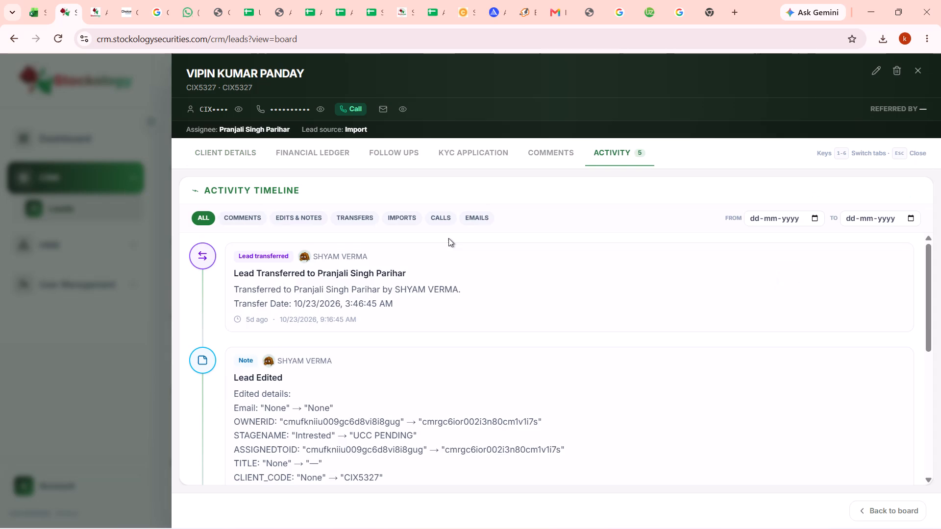
scroll(448, 238, down, 4)
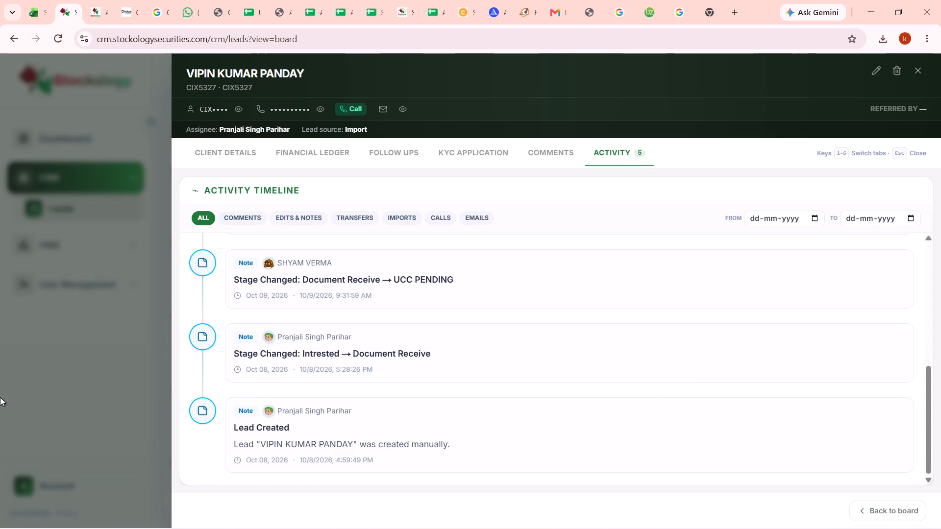
click(0, 397)
Reopen the third UCC PENDING lead, reread its whole activity timeline from transfer to creation, and return to the board.
scroll(556, 380, down, 2)
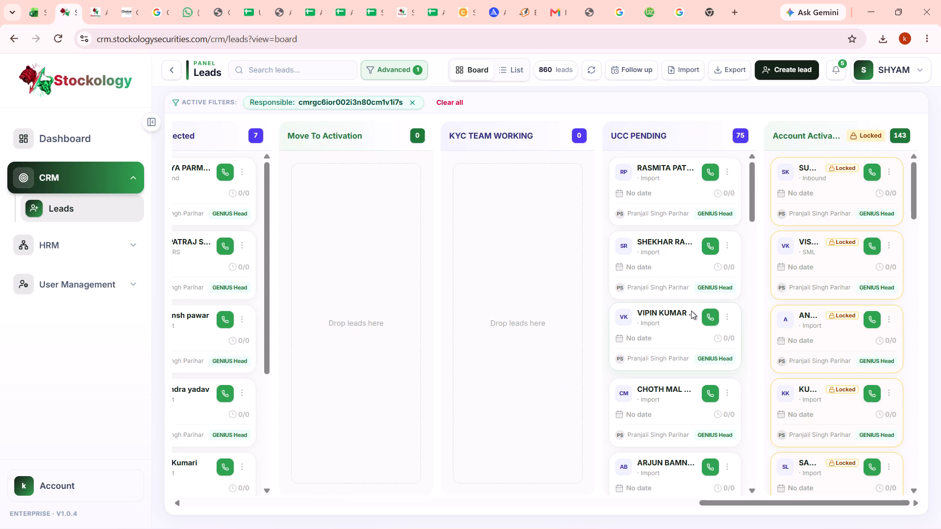
scroll(691, 311, down, 1)
click(727, 267)
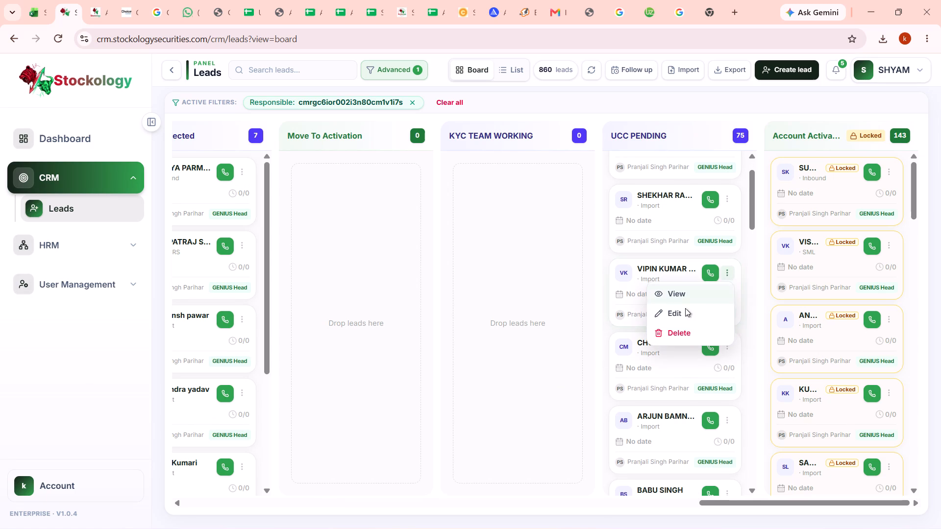
click(682, 297)
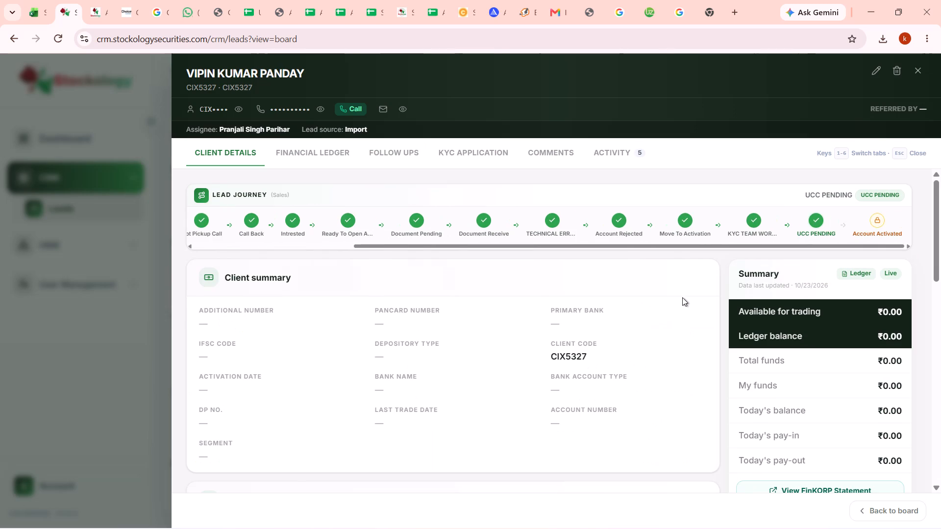
click(621, 155)
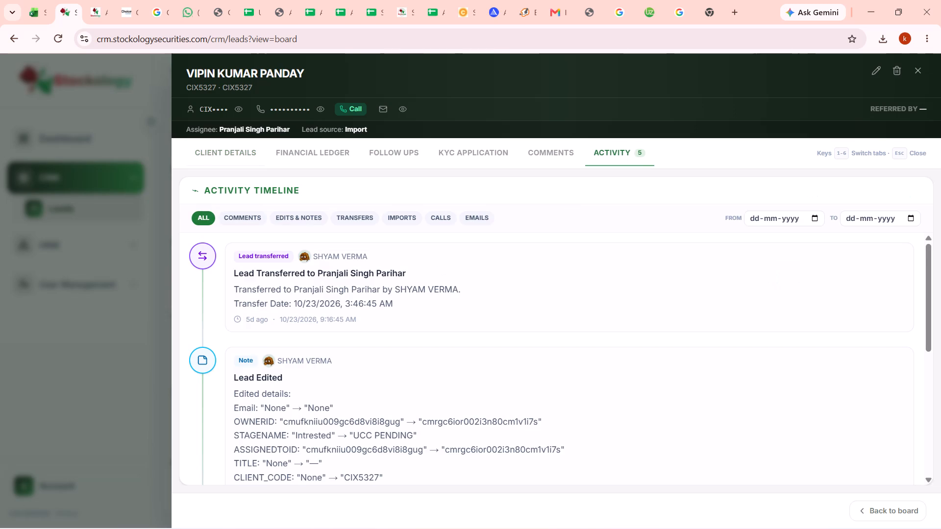
scroll(356, 307, down, 3)
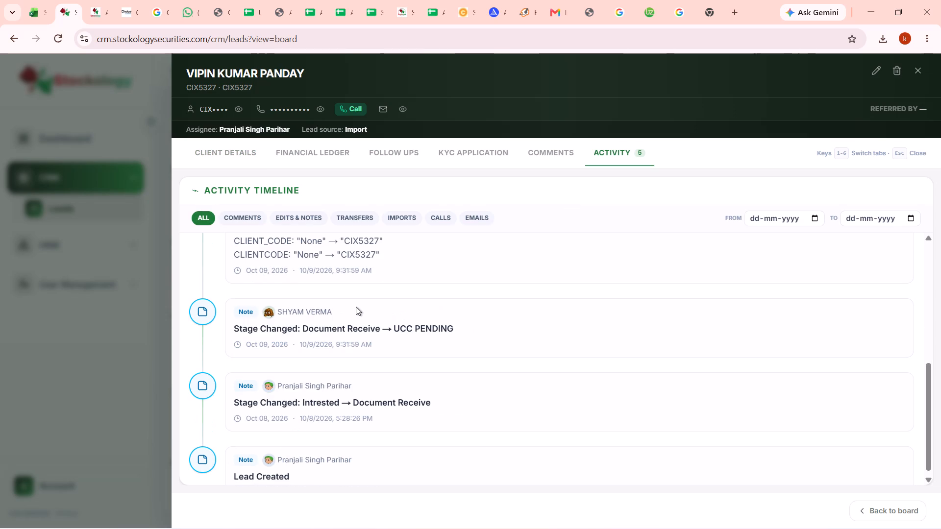
scroll(356, 307, up, 1)
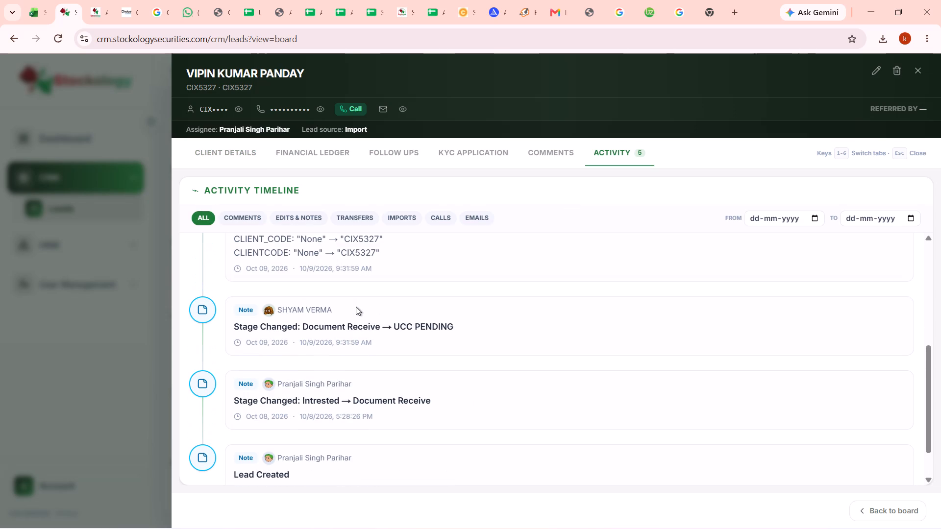
scroll(356, 307, up, 1)
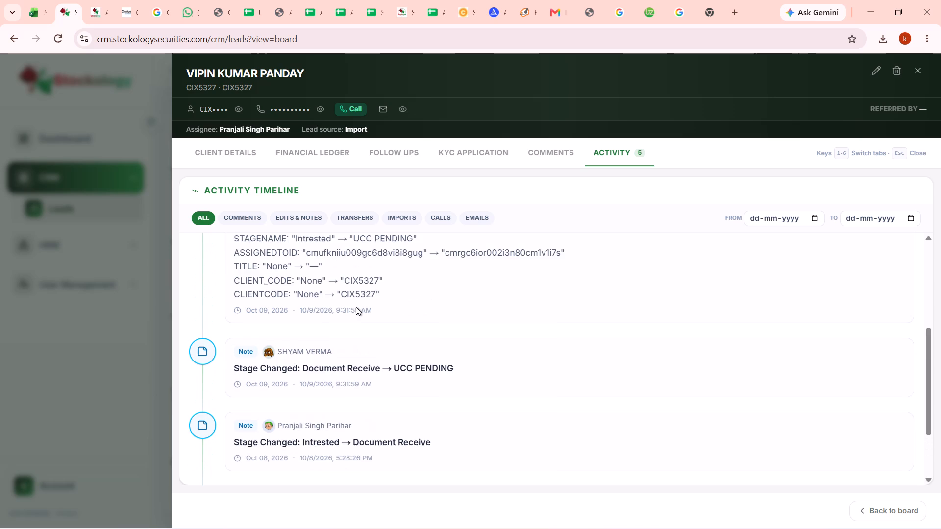
scroll(356, 307, down, 2)
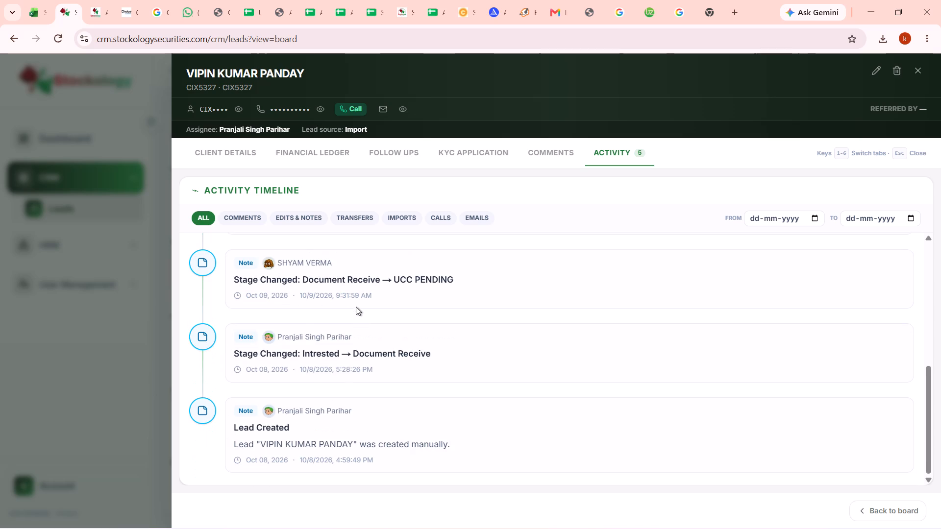
scroll(356, 307, up, 6)
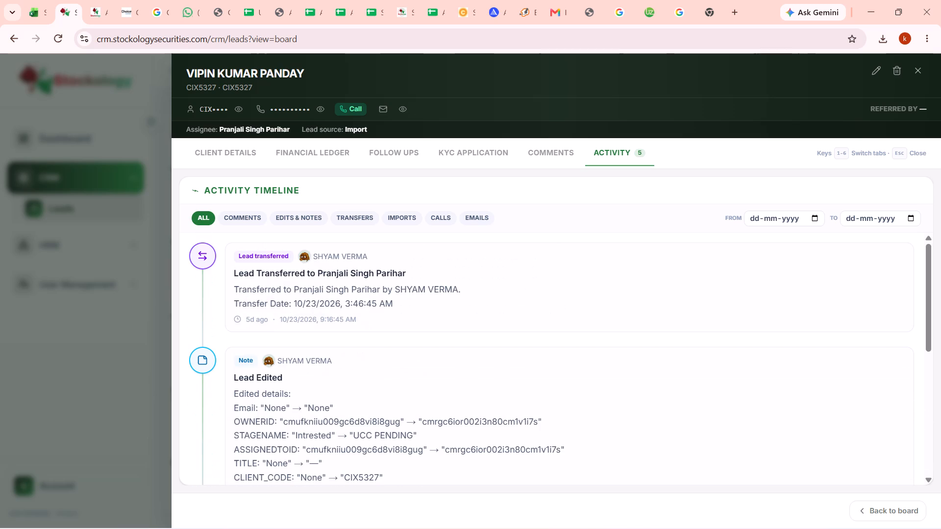
scroll(356, 307, down, 4)
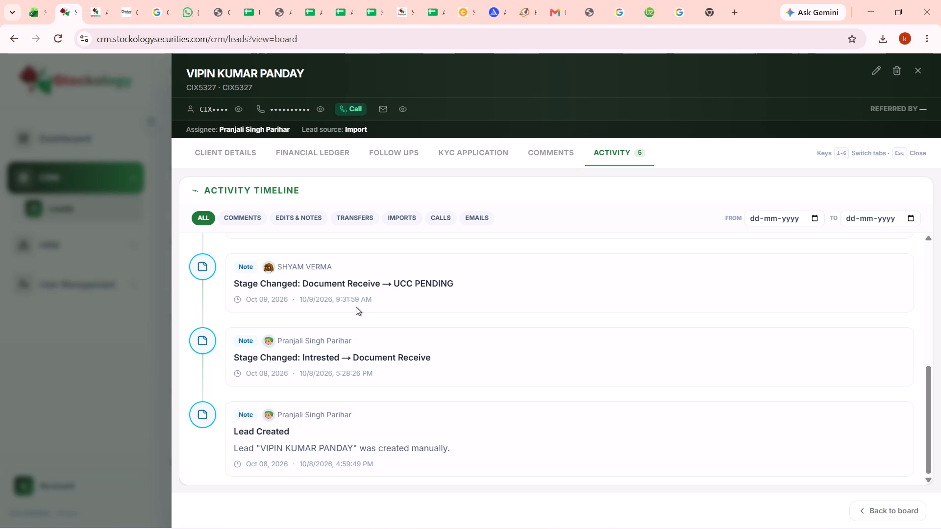
click(104, 309)
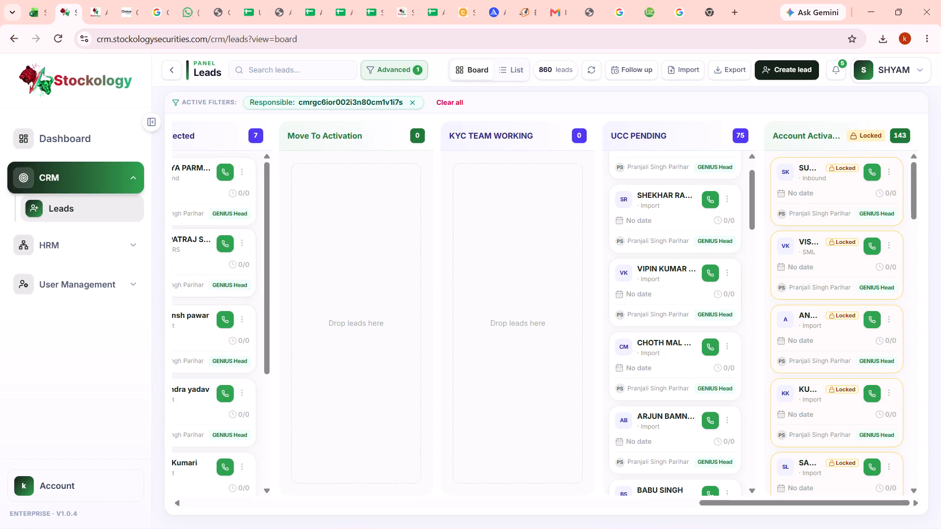
View the fourth UCC PENDING lead, read through its activity timeline, and return to the board.
scroll(702, 313, down, 1)
click(727, 291)
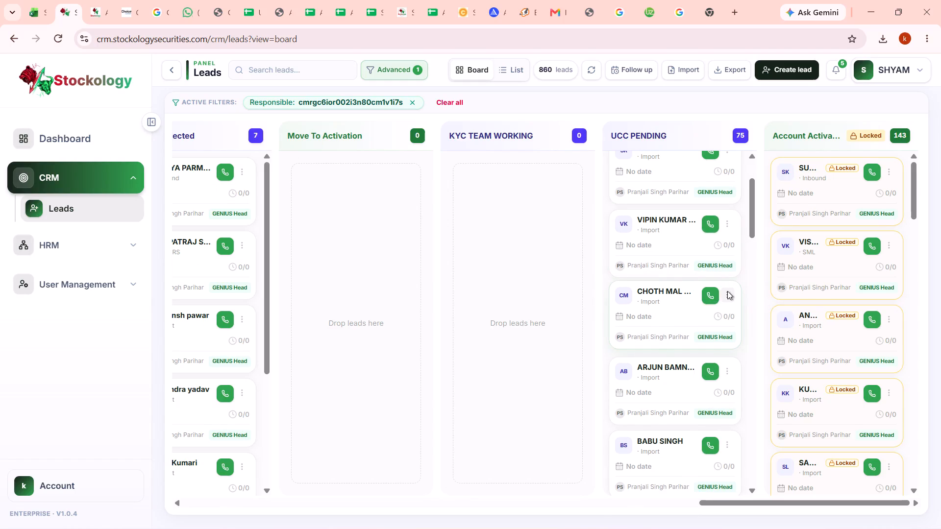
click(691, 316)
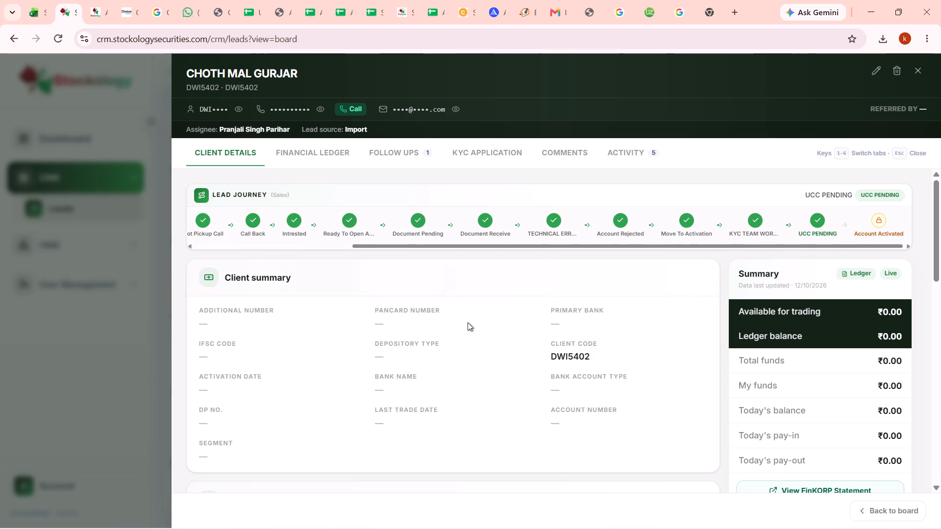
scroll(468, 322, down, 1)
click(622, 153)
scroll(380, 357, down, 2)
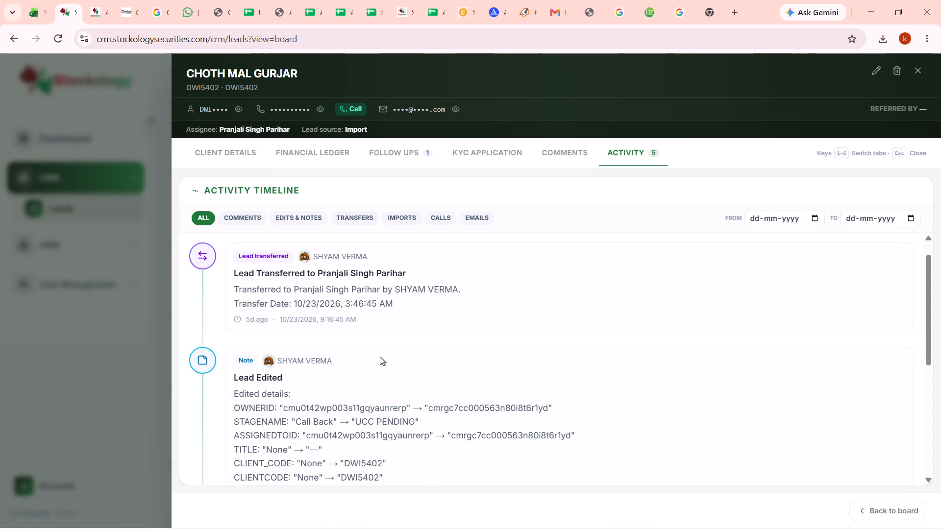
scroll(380, 357, down, 2)
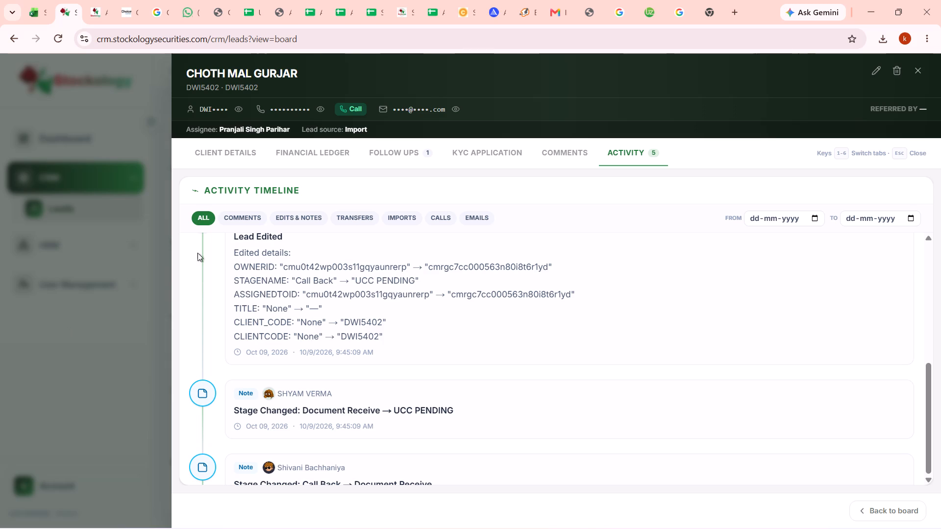
click(62, 210)
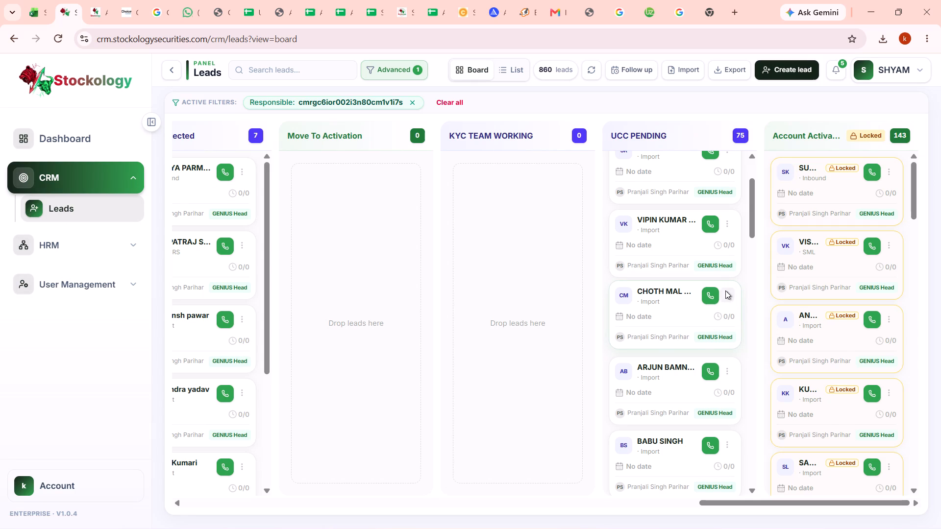
Reopen the fourth UCC PENDING lead, highlight who made the Call Back to Document Receive change in its activity, and return to the board.
click(725, 290)
click(673, 324)
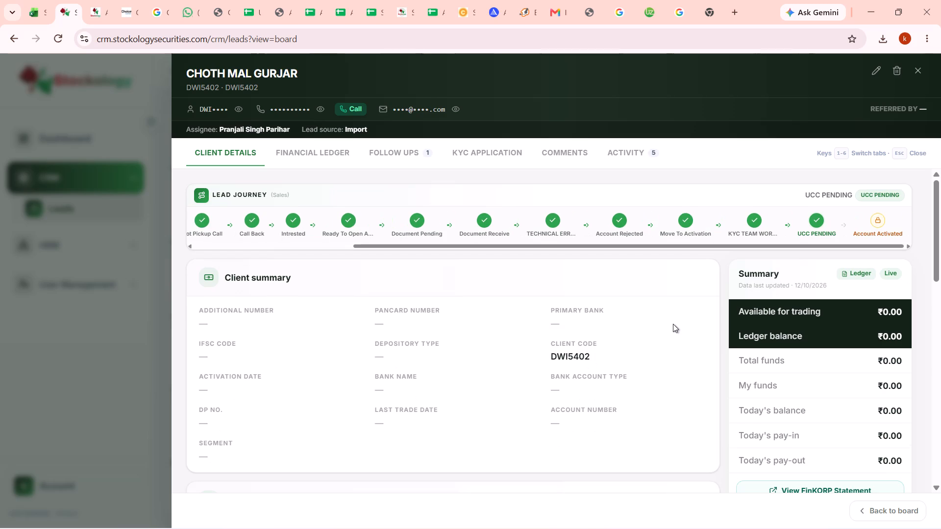
click(630, 146)
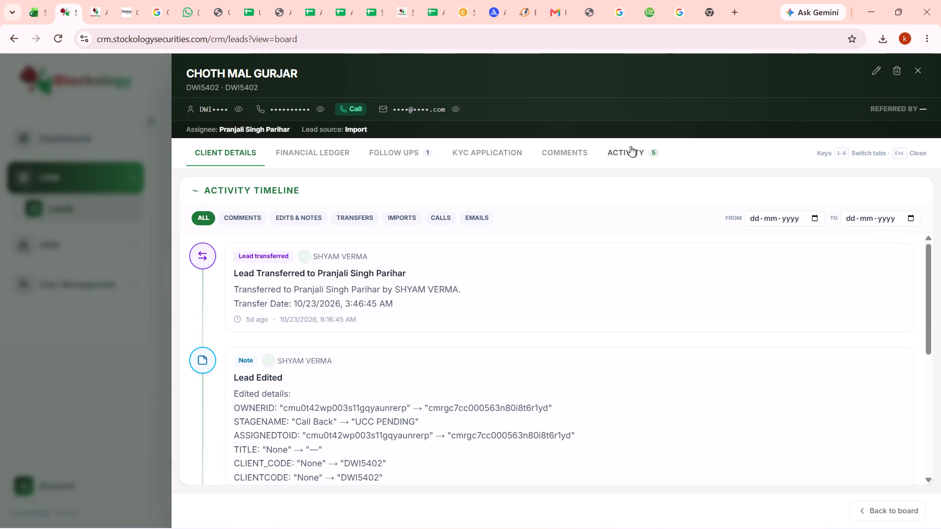
scroll(389, 324, down, 3)
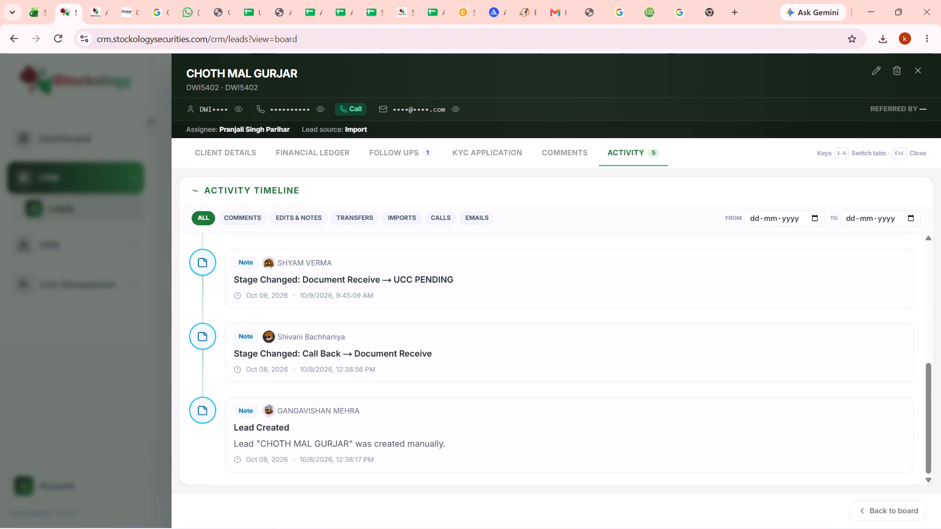
drag(278, 335, 349, 337)
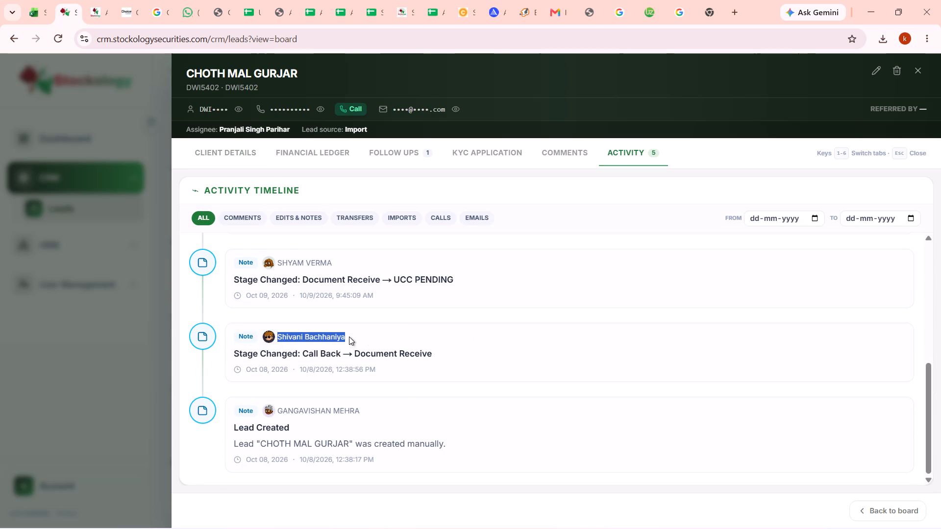
drag(349, 337, 345, 337)
click(126, 280)
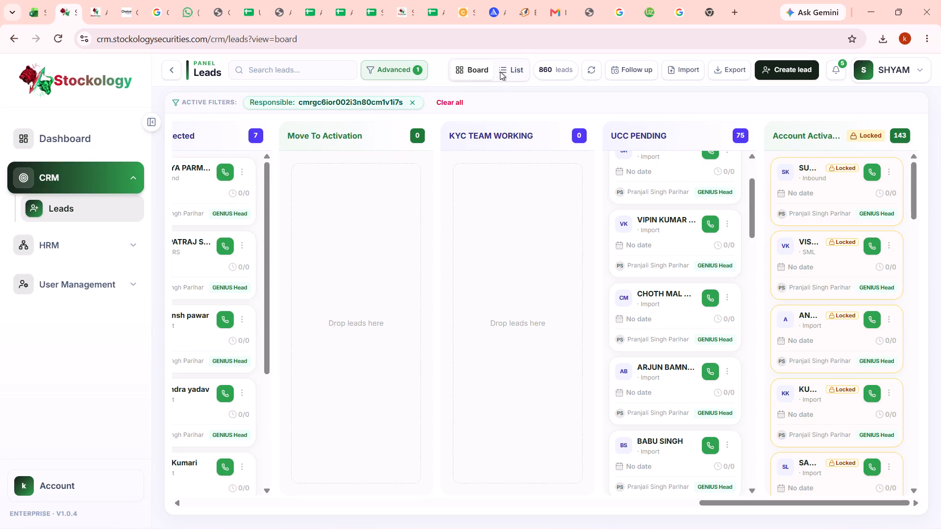
Switch the filtered leads to the list view.
click(500, 72)
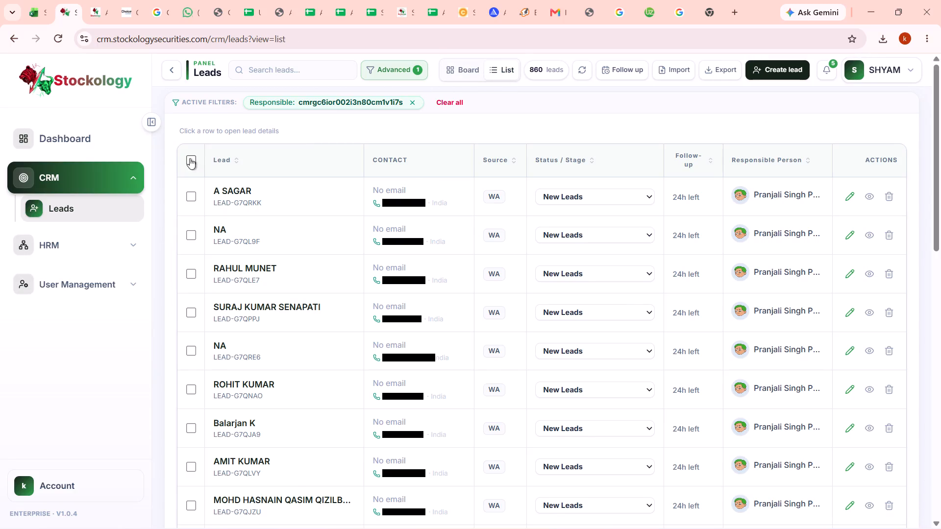
Add the lead stage UCC PENDING to the advanced lead filters and apply them, keeping the responsible person.
click(396, 77)
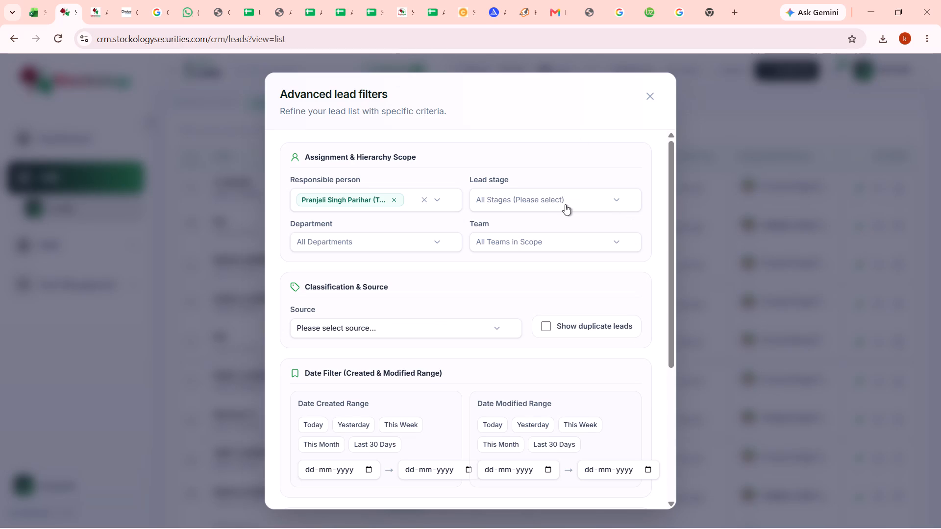
click(536, 197)
key(u)
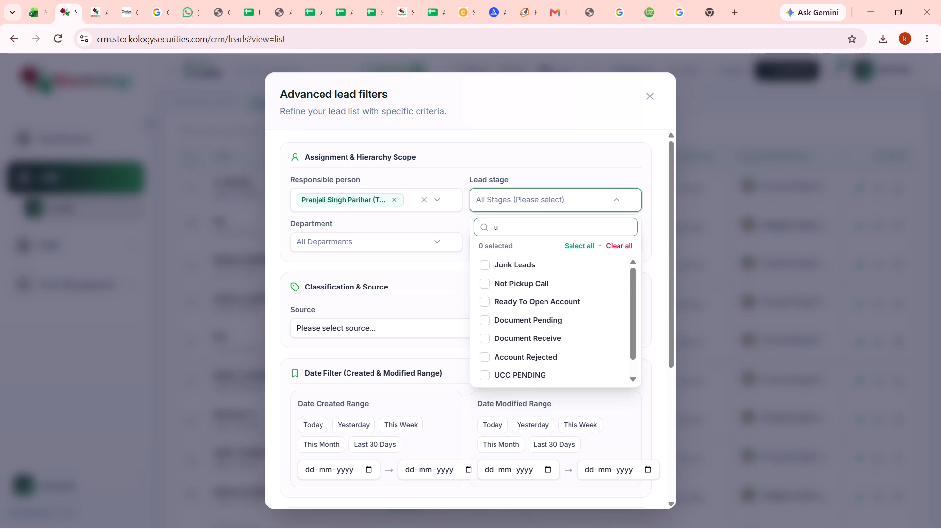
text(cc)
click(512, 260)
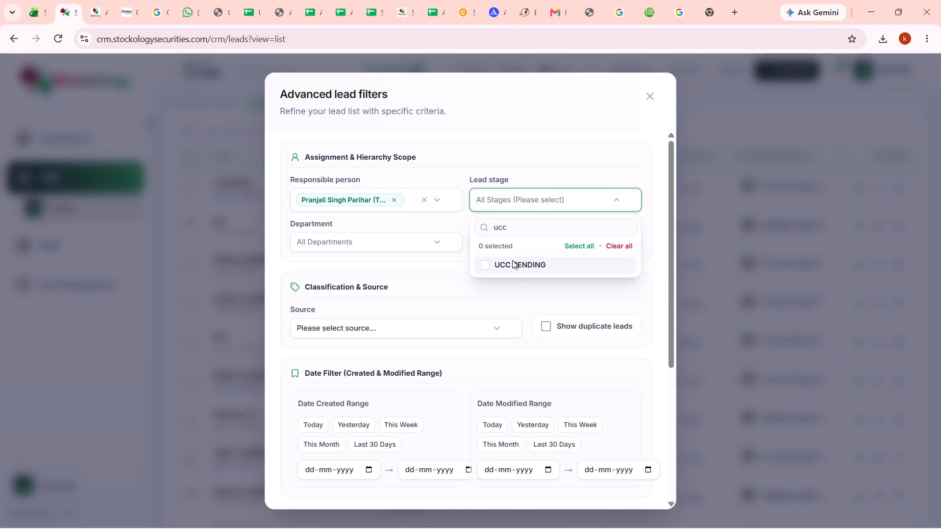
click(502, 290)
scroll(502, 290, down, 3)
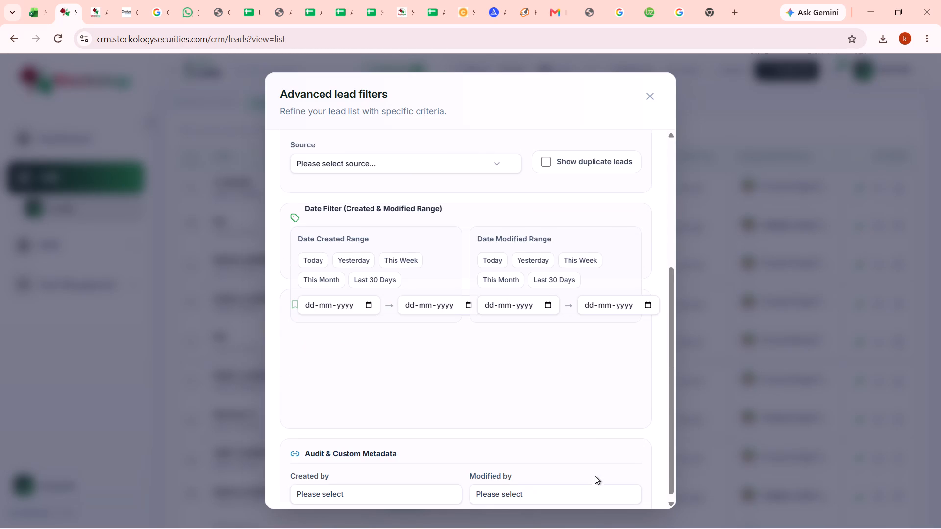
click(595, 476)
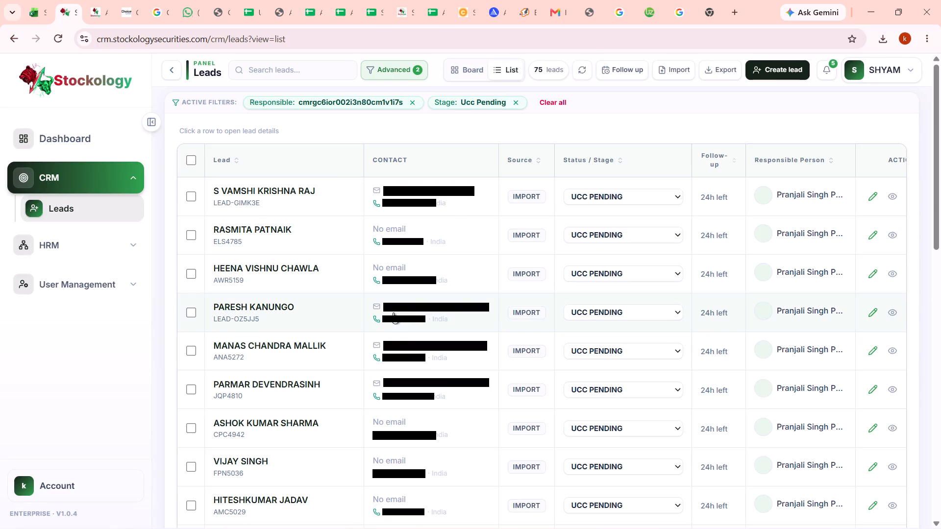
Look through the first page of the filtered UCC PENDING leads down to the page count and return to its beginning.
scroll(274, 150, down, 5)
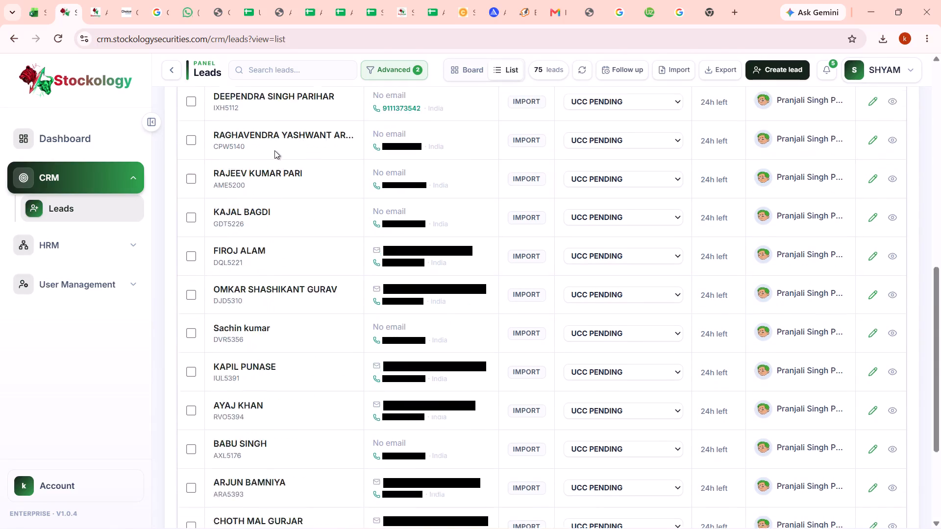
scroll(274, 150, down, 3)
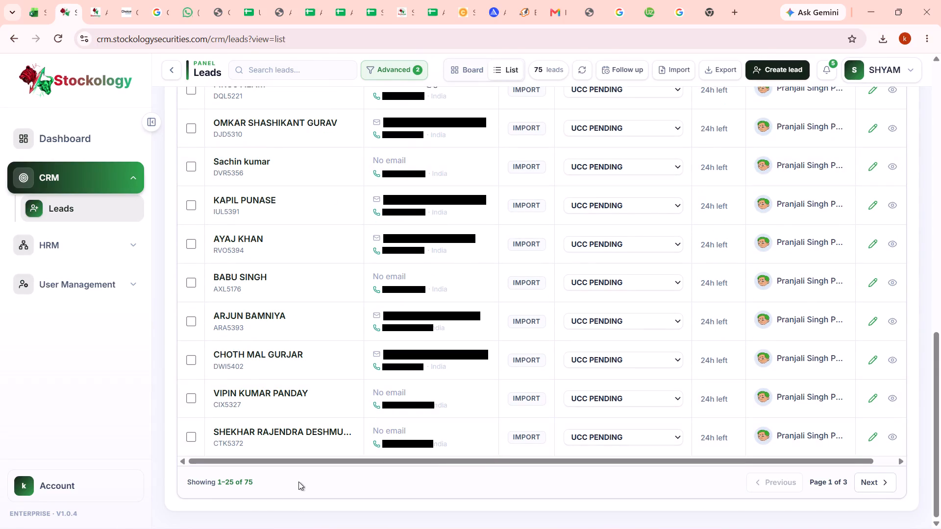
click(206, 487)
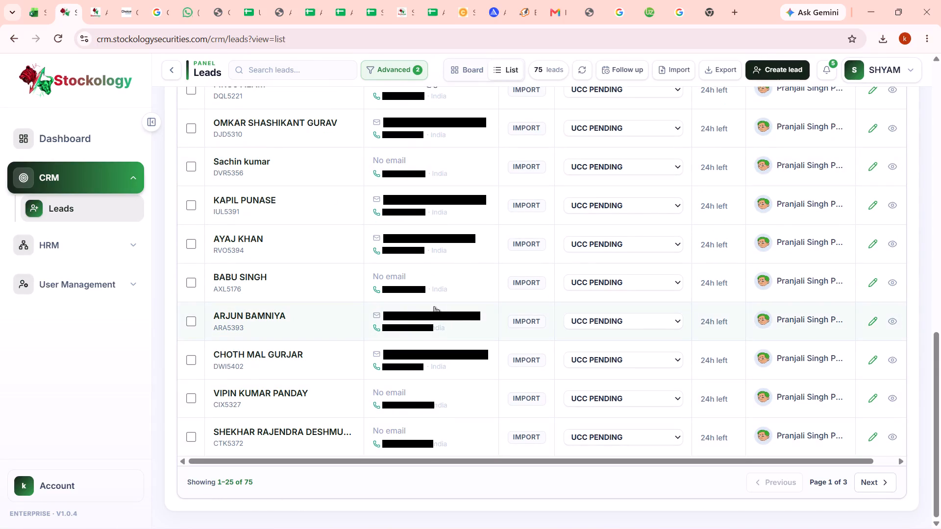
scroll(434, 306, up, 7)
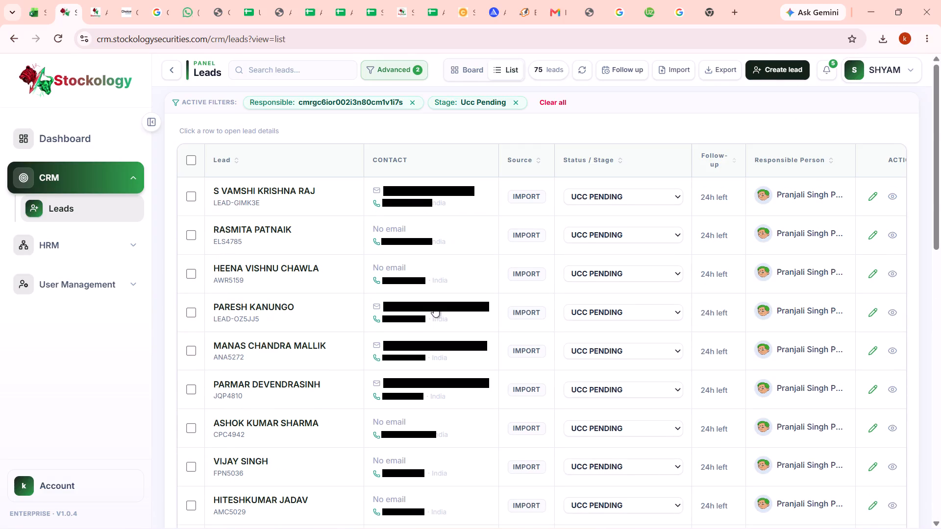
Open the first lead in the filtered list, view its activity timeline, and return to the list.
click(873, 198)
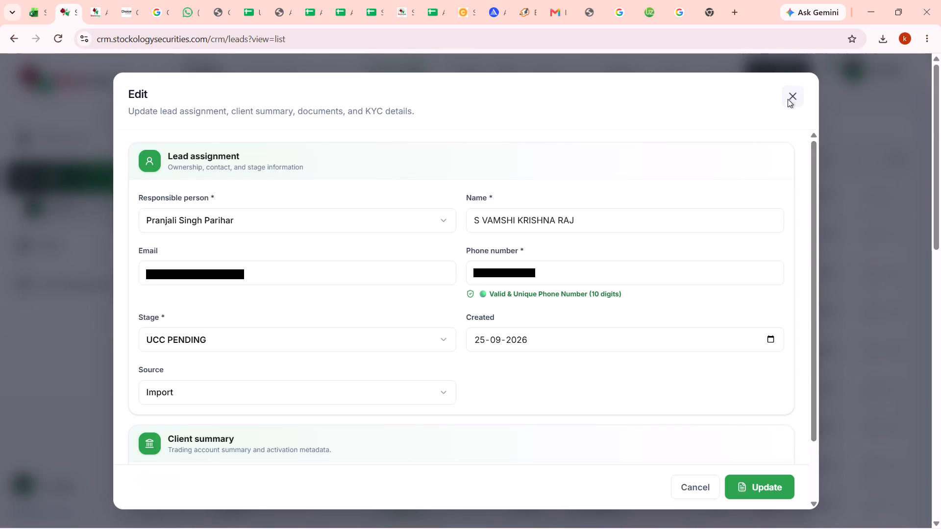
click(788, 99)
click(893, 196)
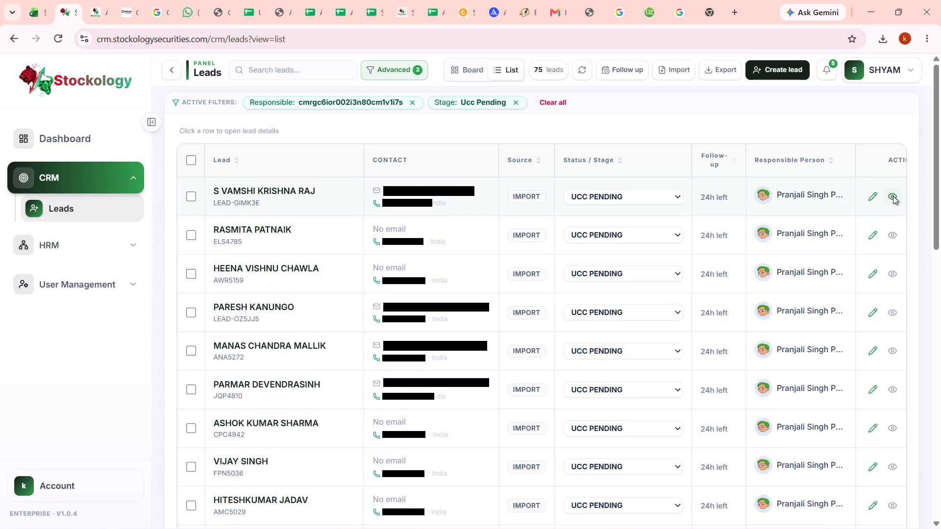
click(604, 147)
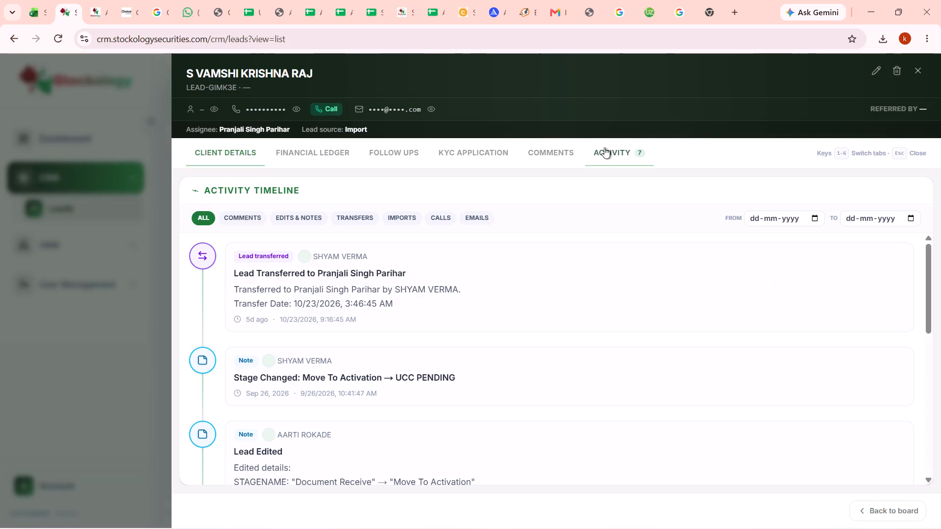
click(53, 308)
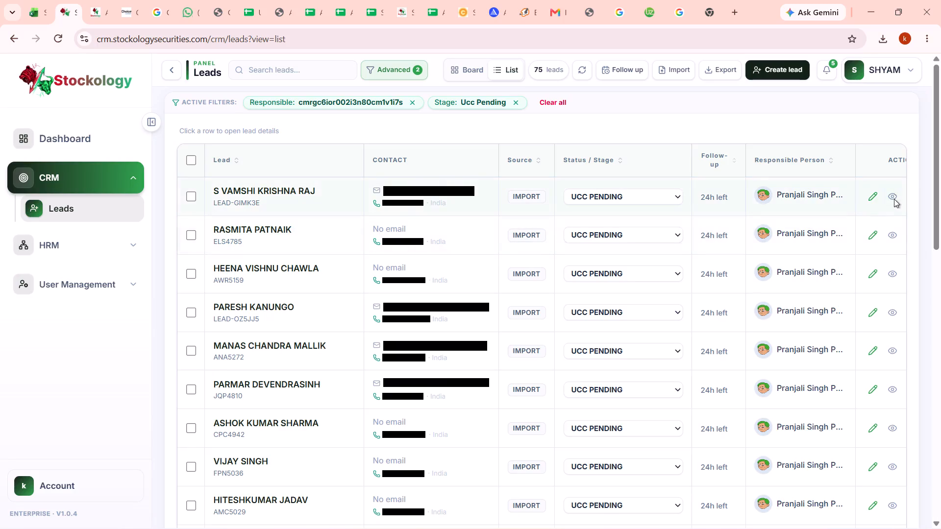
Reopen the first lead's activity timeline and read through its transfer, stage change and edit entries.
click(894, 198)
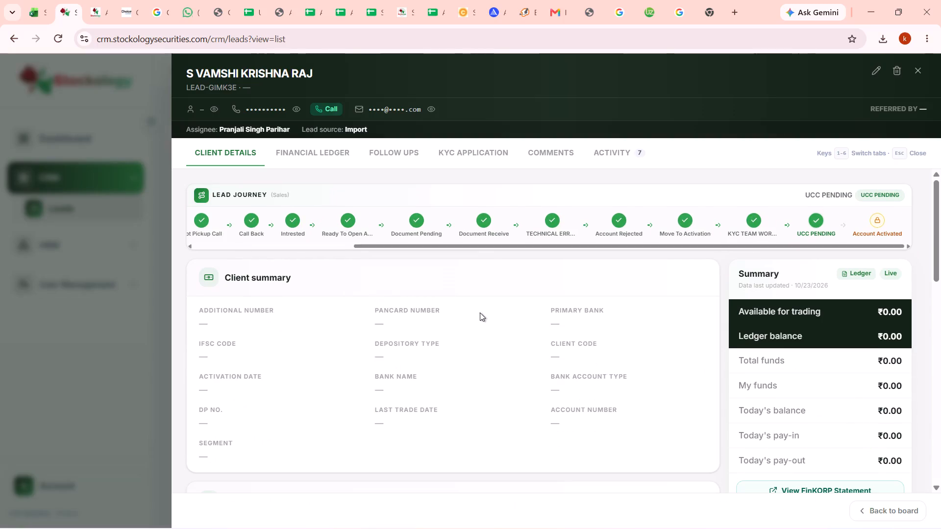
click(606, 152)
scroll(354, 301, down, 4)
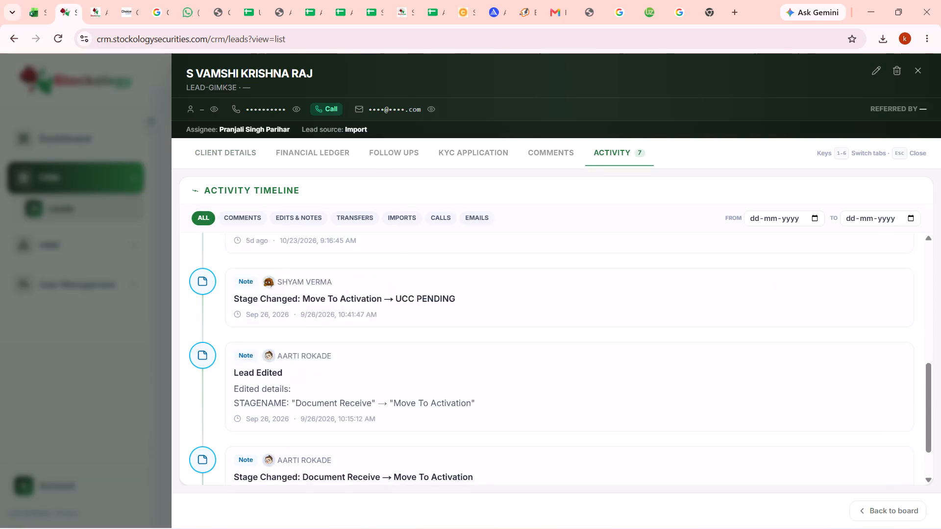
scroll(335, 445, down, 1)
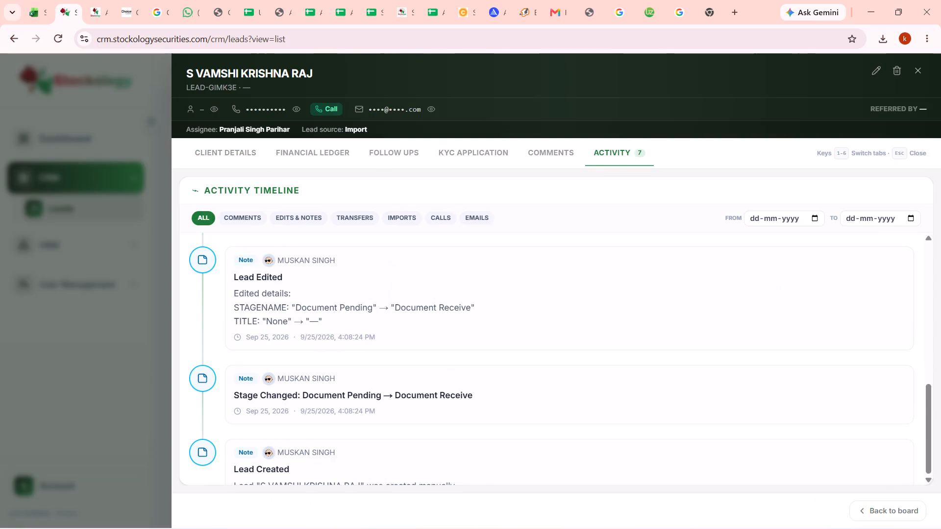
scroll(280, 333, up, 1)
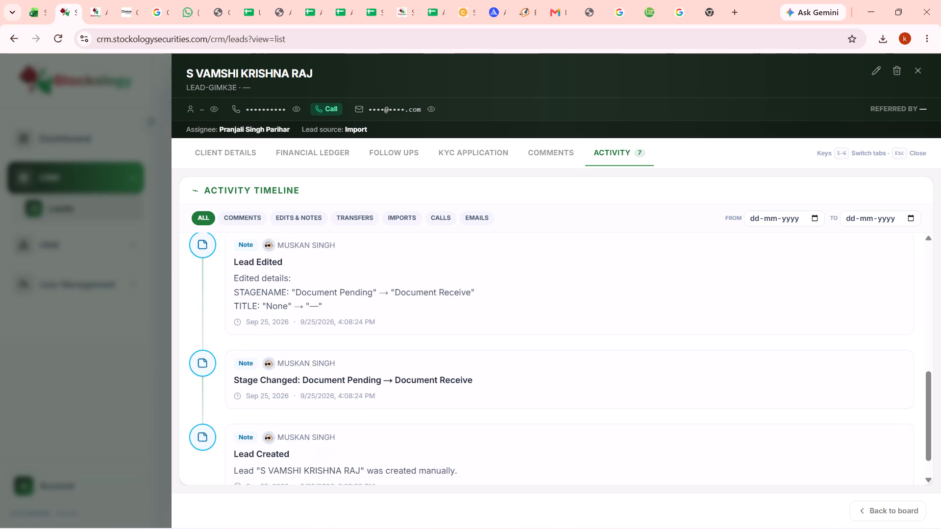
scroll(280, 333, up, 2)
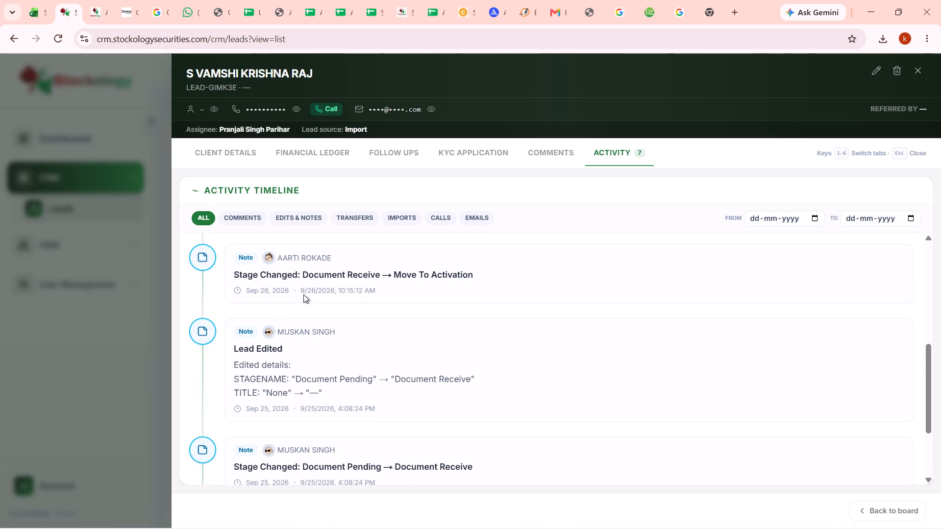
scroll(301, 323, up, 2)
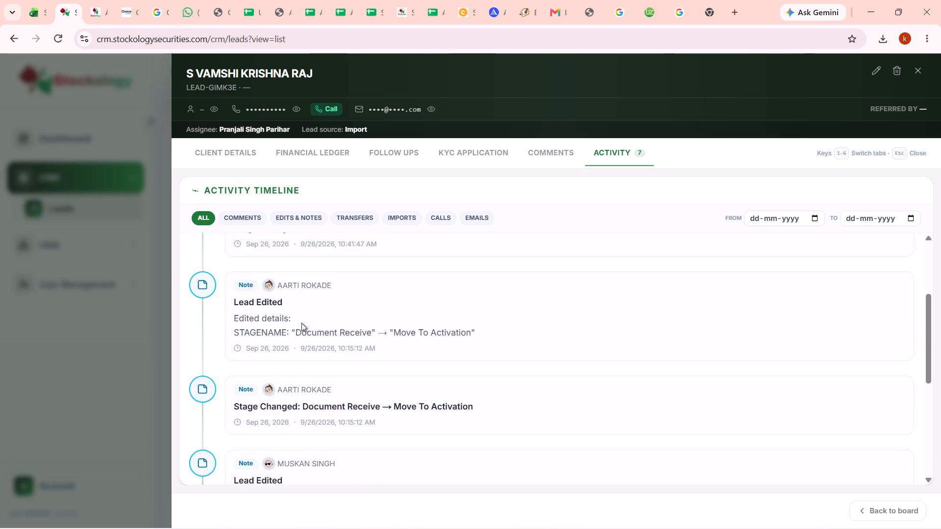
scroll(301, 323, up, 3)
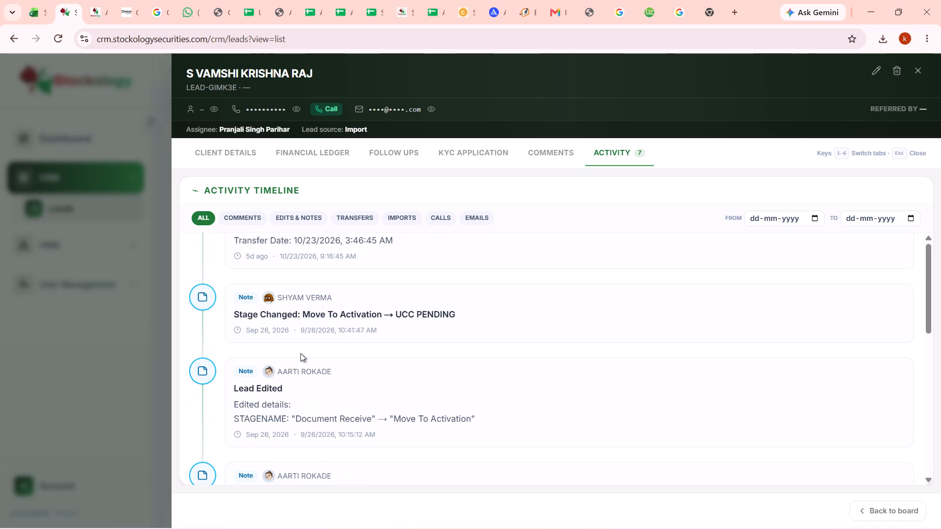
scroll(300, 353, up, 2)
scroll(300, 353, down, 7)
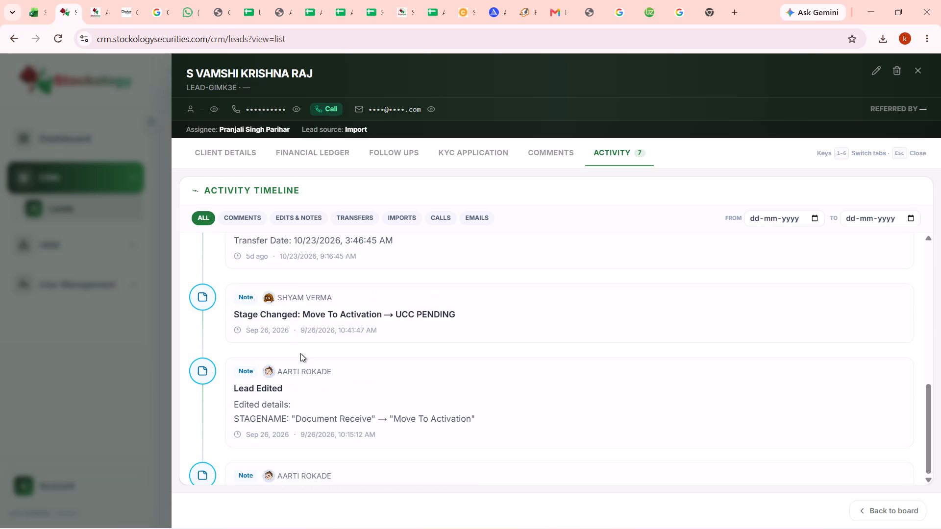
scroll(300, 353, up, 12)
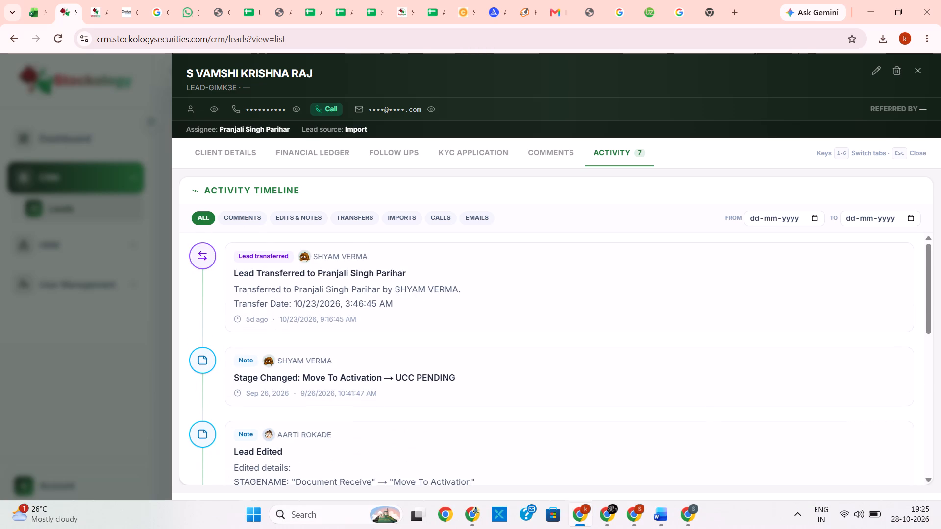
Highlight who created the lead in the oldest timeline entry, Lead Created, and return to the list.
scroll(371, 338, down, 6)
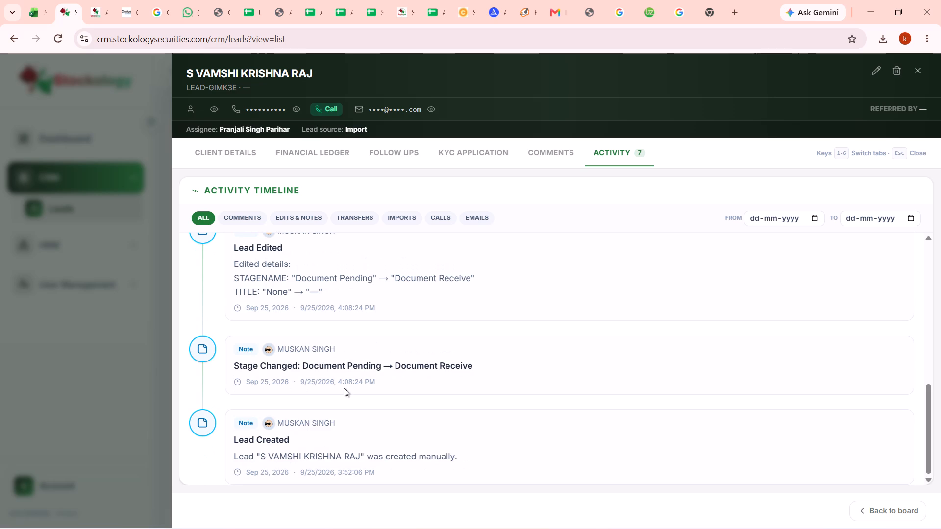
drag(277, 409, 351, 410)
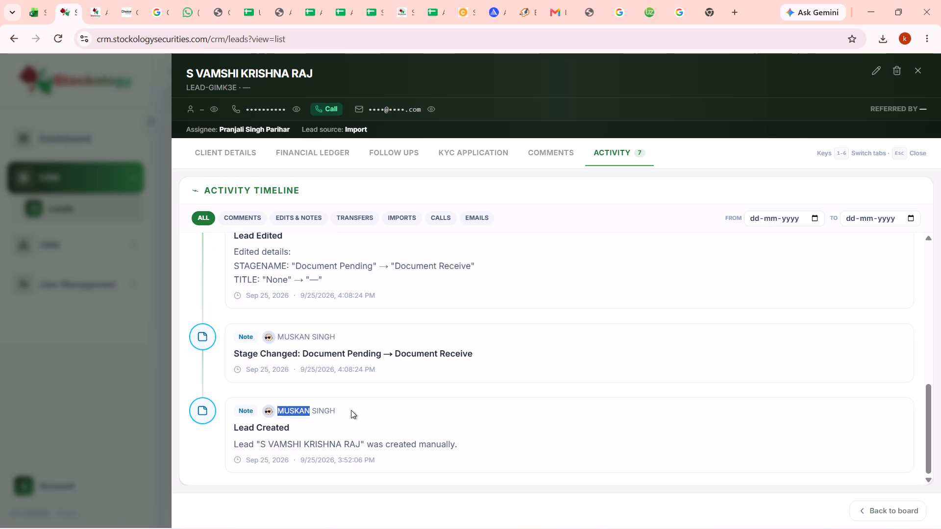
drag(351, 410, 335, 408)
click(138, 328)
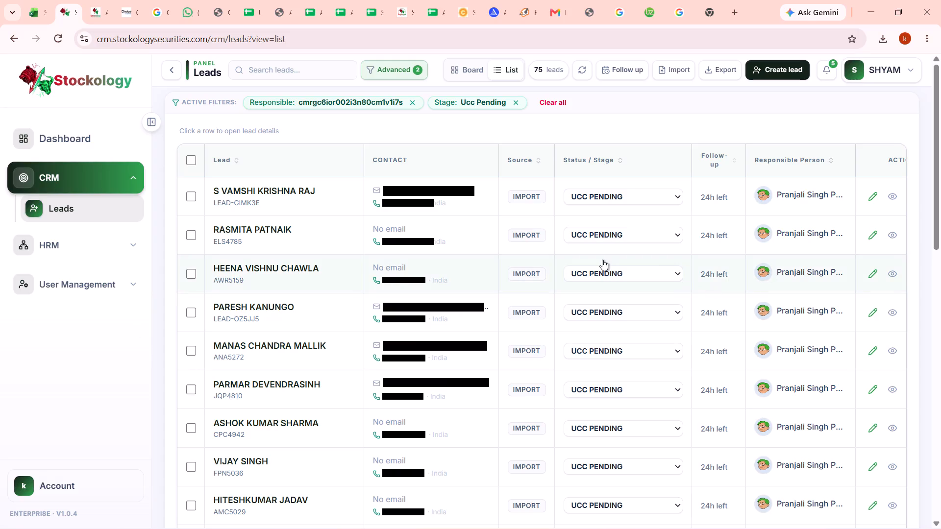
Recheck the first lead's activity entries and return to the list.
click(889, 193)
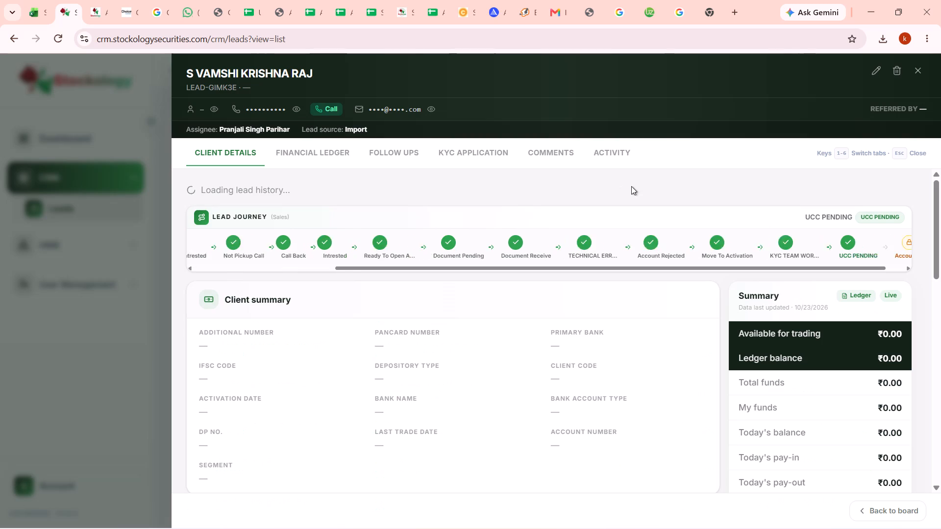
click(602, 150)
scroll(372, 349, down, 5)
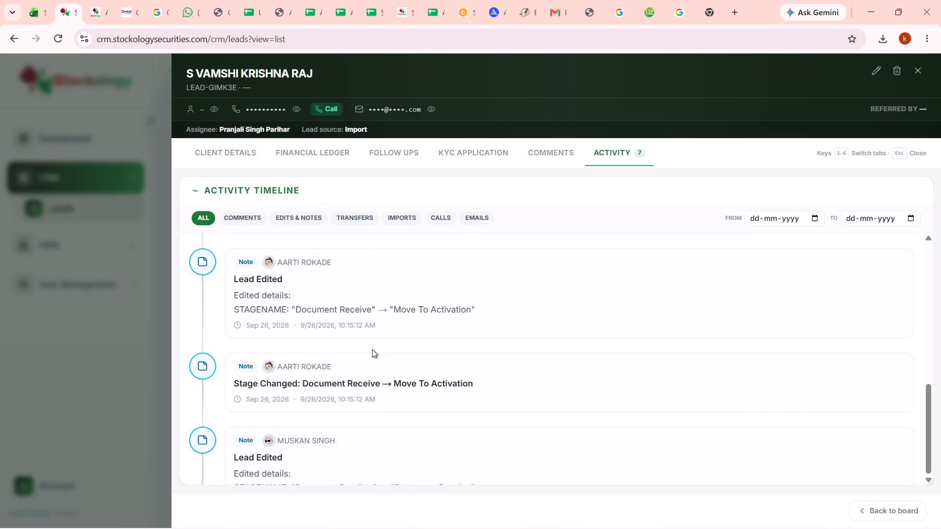
click(4, 357)
Reassign only the first lead in the list to the team member who created it, searching "musk" for the new responsible person.
click(188, 198)
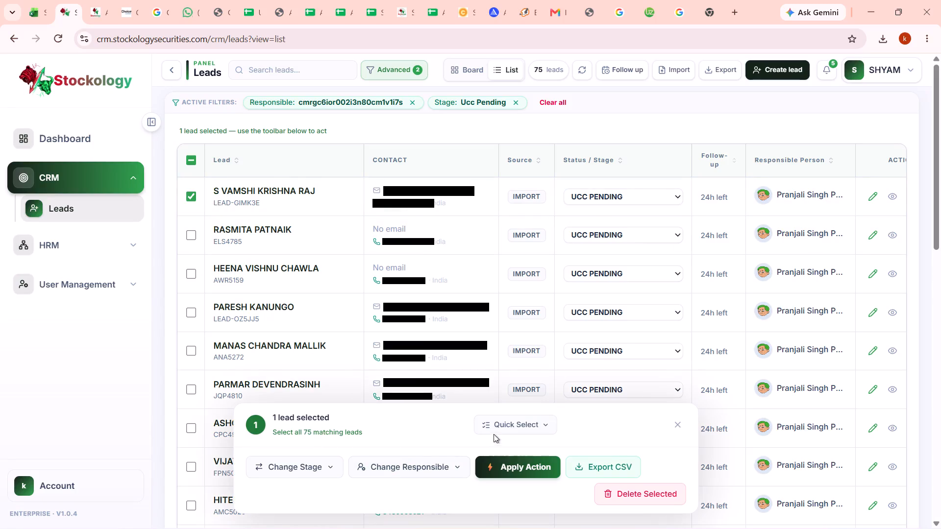
click(421, 465)
text(musk)
click(422, 411)
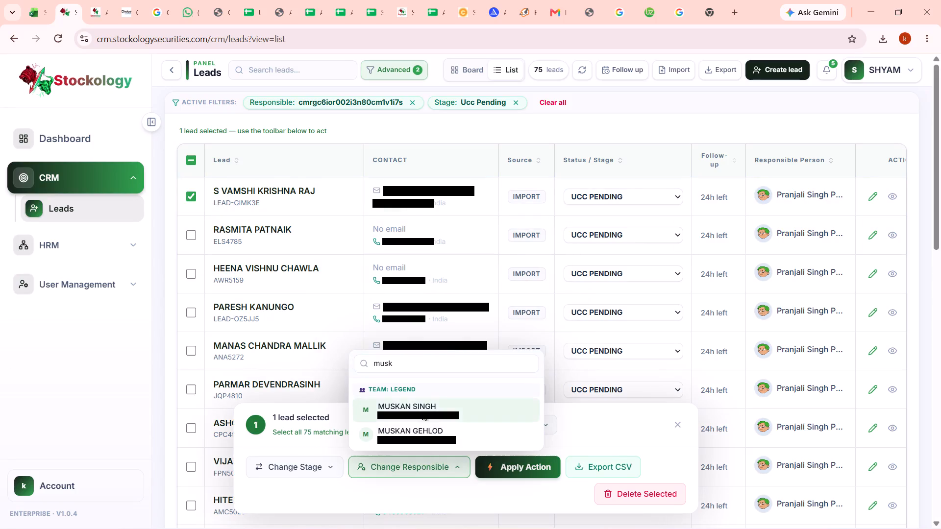
click(528, 378)
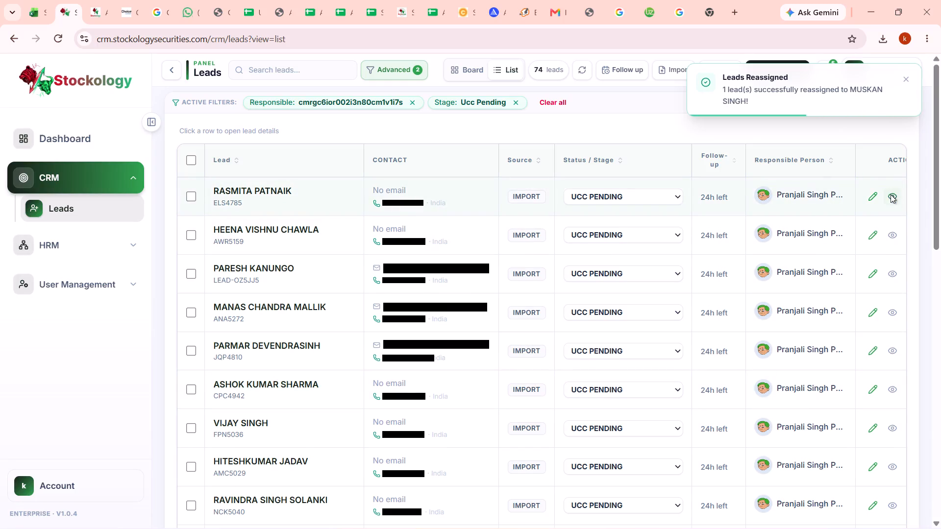
Check who created the lead at the head of the updated list in its activity timeline and return to the list.
click(891, 194)
click(594, 152)
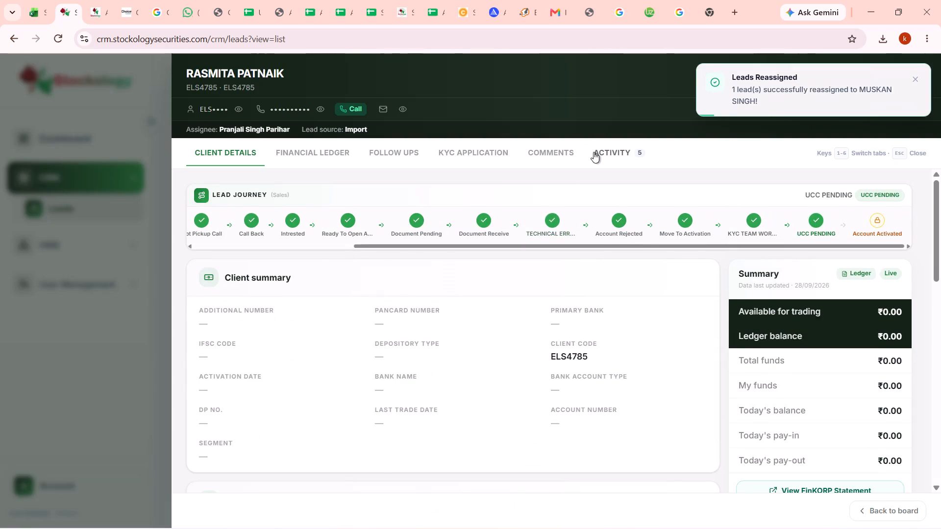
scroll(292, 357, down, 8)
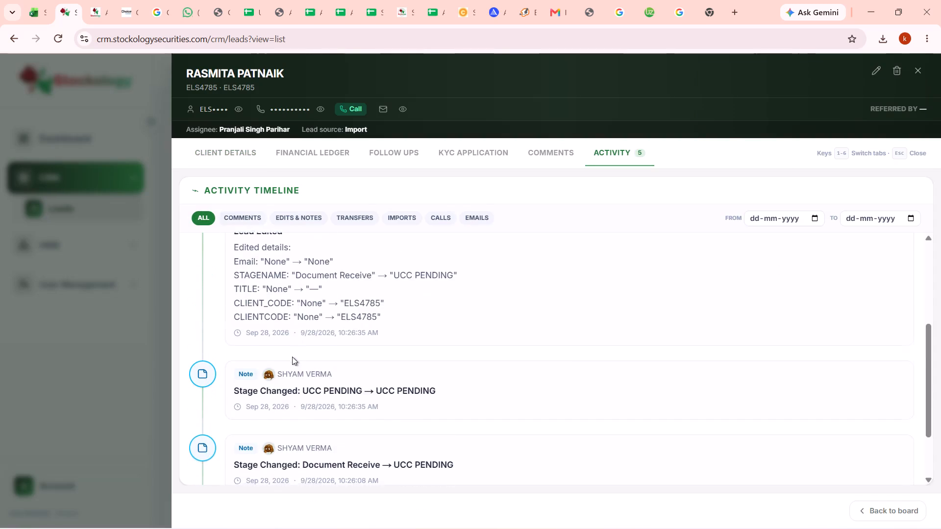
scroll(324, 385, up, 1)
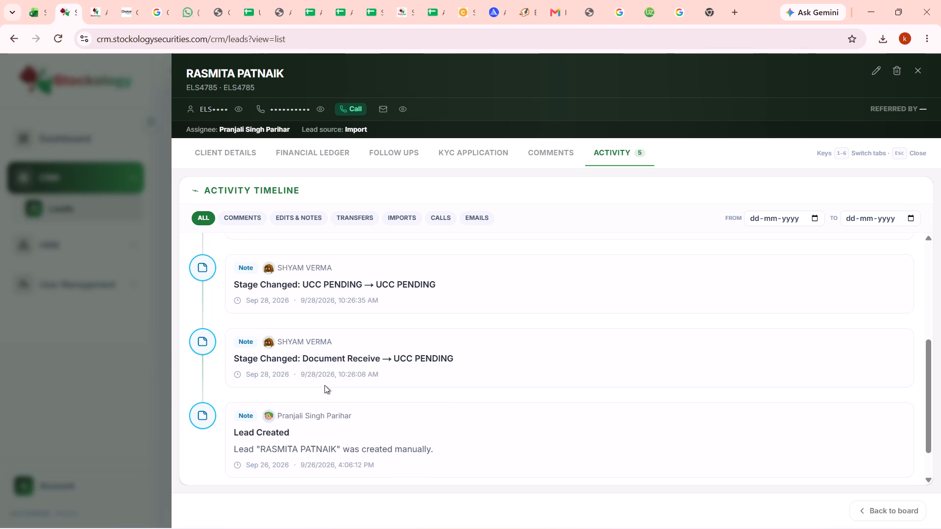
click(67, 364)
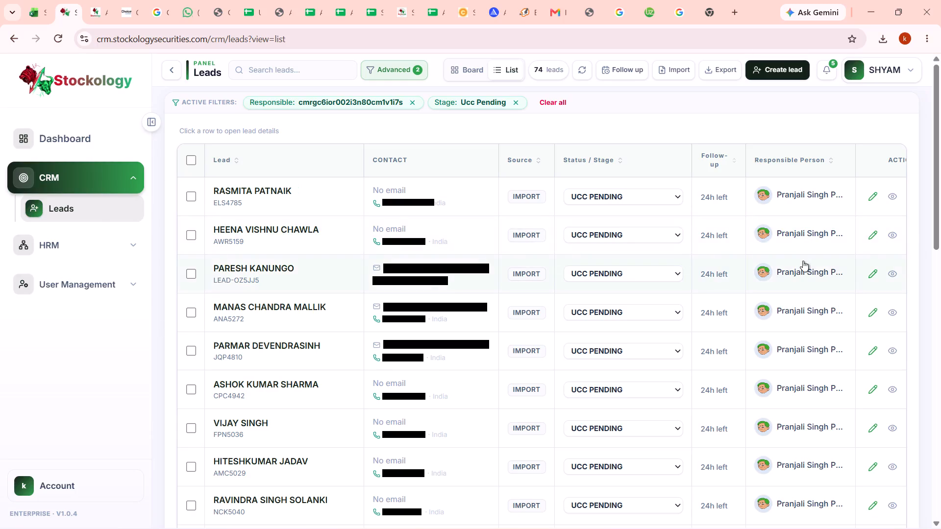
Check who created the second lead and who moved it to Document Receive in its activity timeline, then return to the list.
scroll(803, 261, up, 1)
click(893, 231)
click(601, 154)
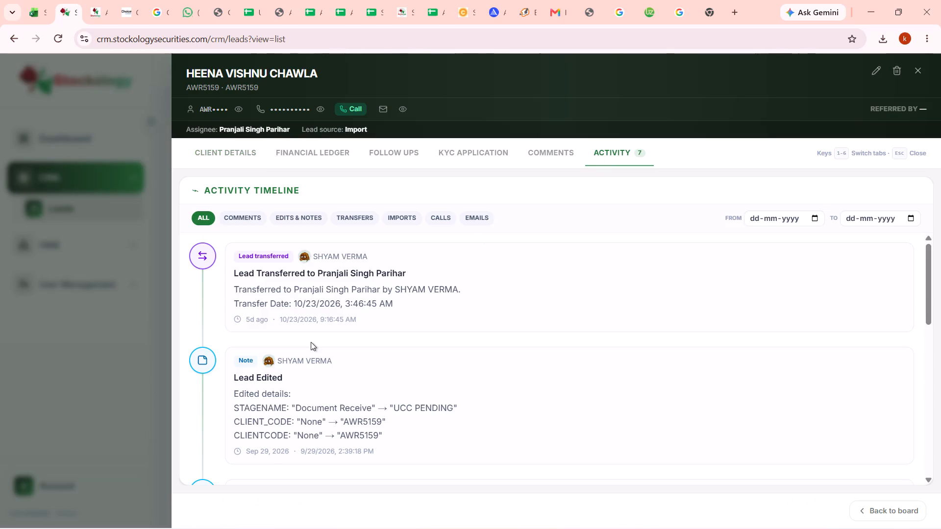
scroll(311, 342, down, 6)
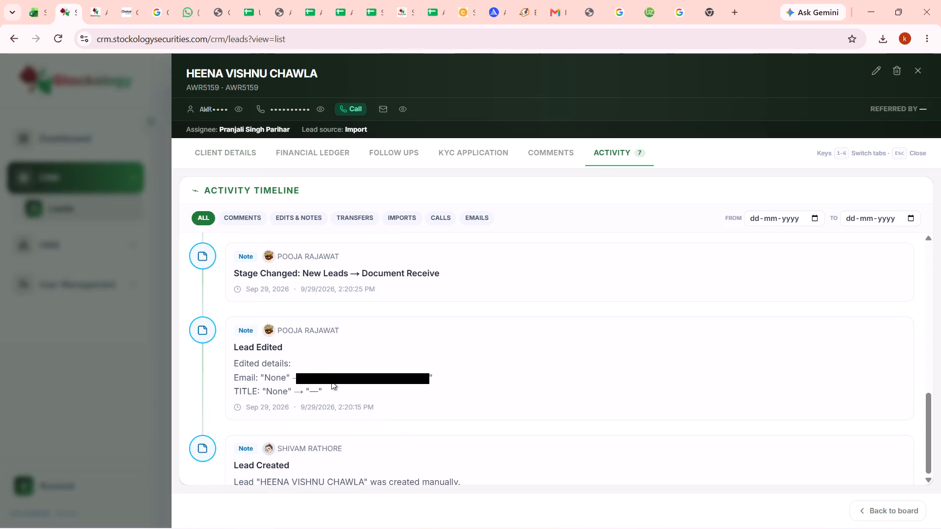
scroll(331, 381, up, 1)
click(117, 266)
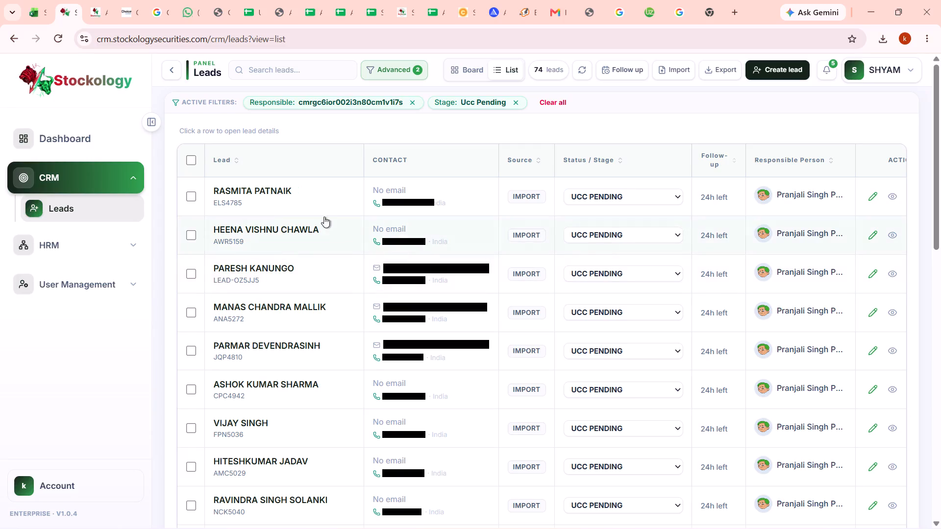
Recheck the first lead's creator in its activity timeline and return to the list.
click(896, 194)
click(616, 151)
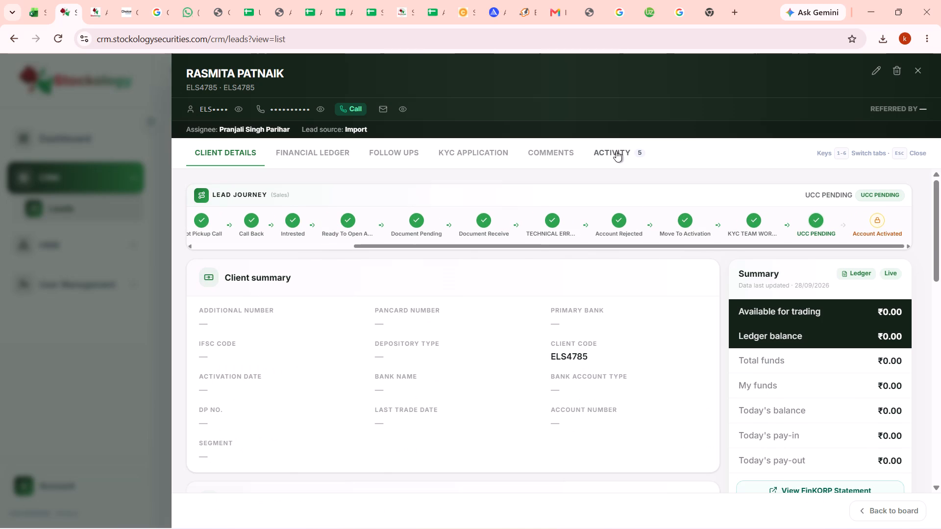
scroll(429, 385, down, 6)
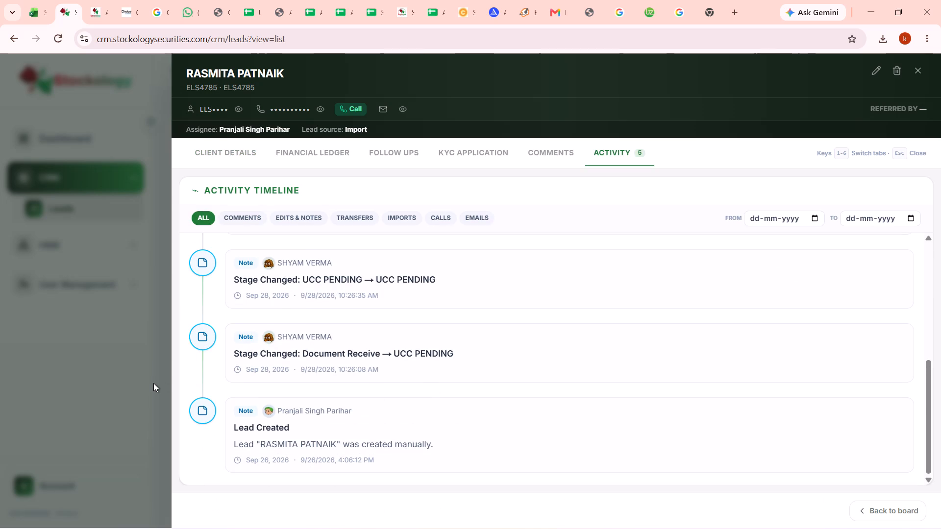
scroll(268, 360, right, 1)
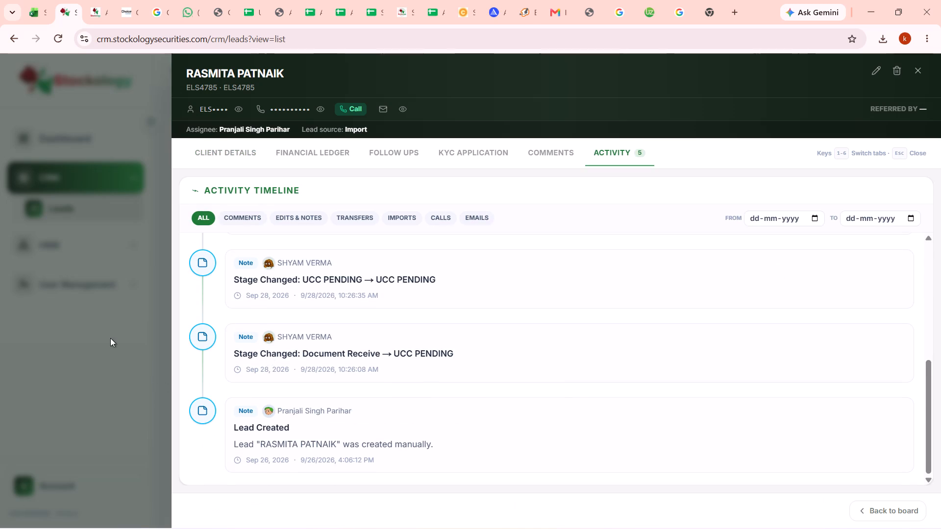
click(110, 338)
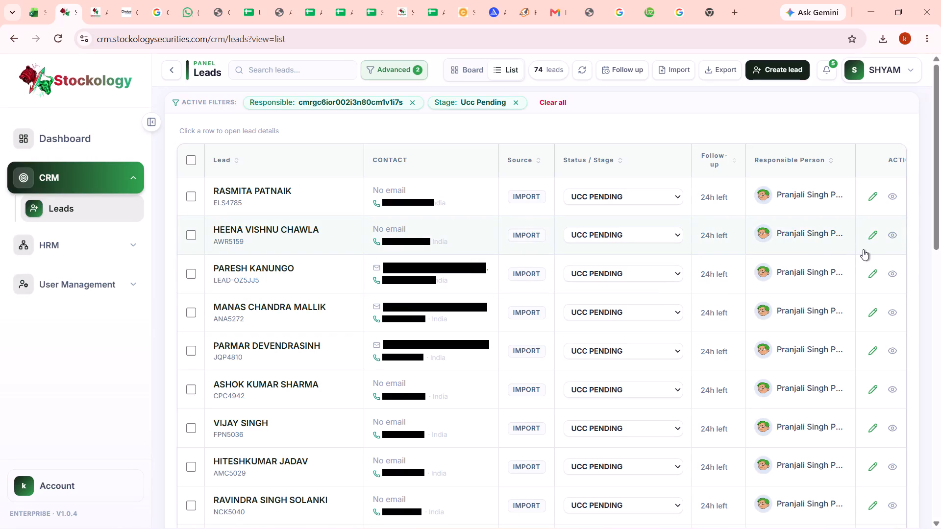
Check in the second lead's activity timeline who moved it to Document Receive, then return to the list.
click(894, 234)
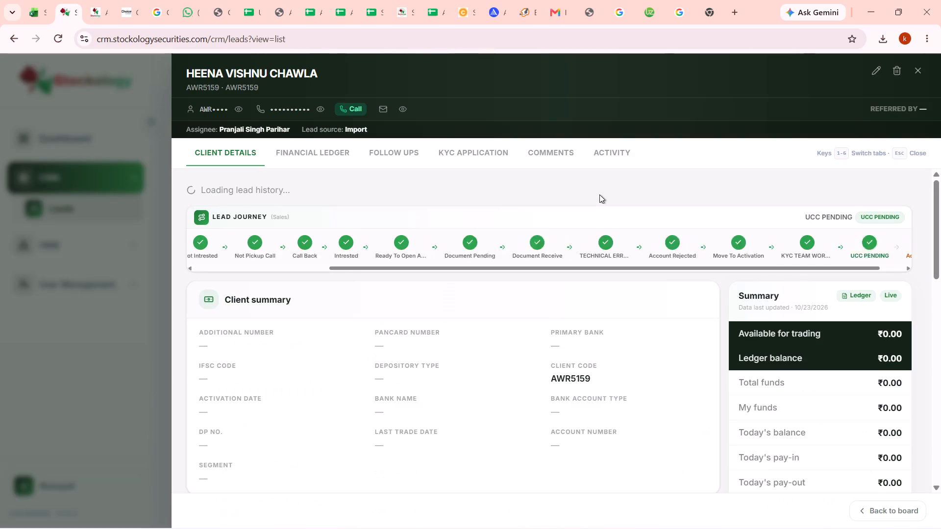
click(585, 158)
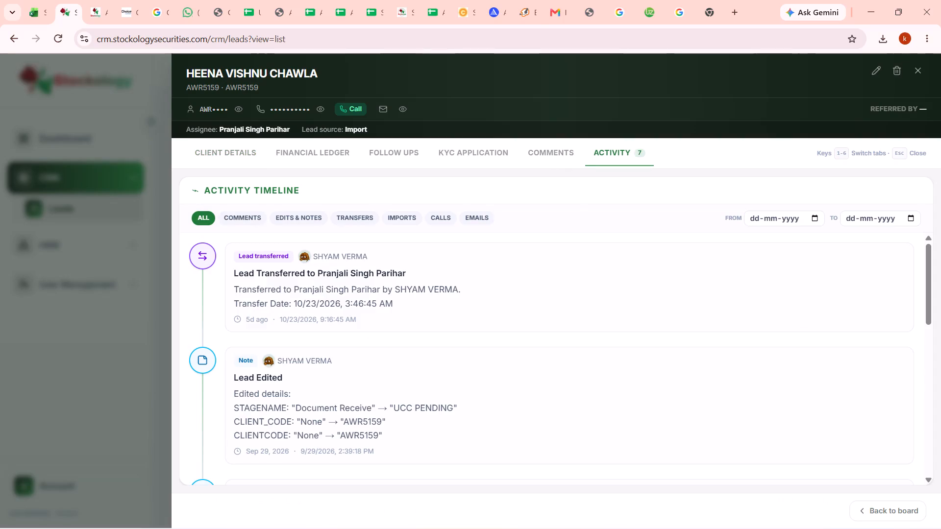
scroll(260, 320, down, 5)
click(0, 313)
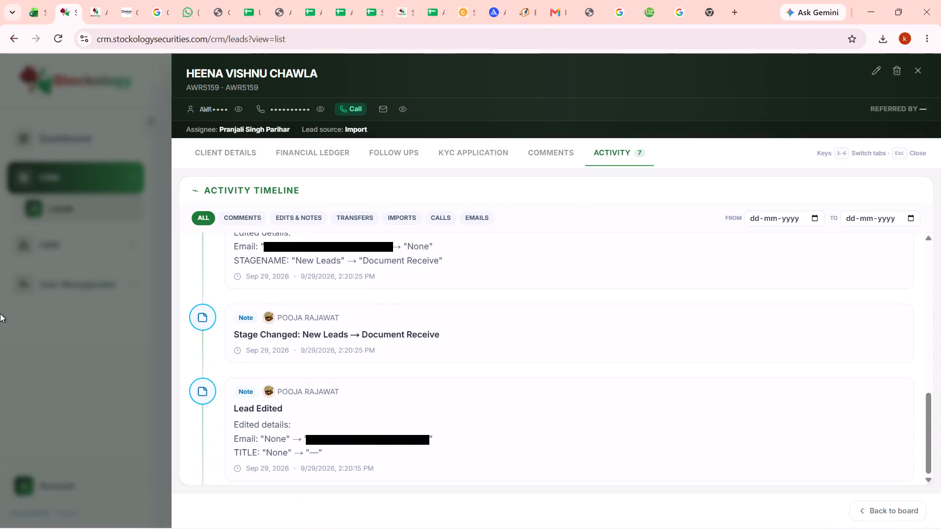
click(183, 237)
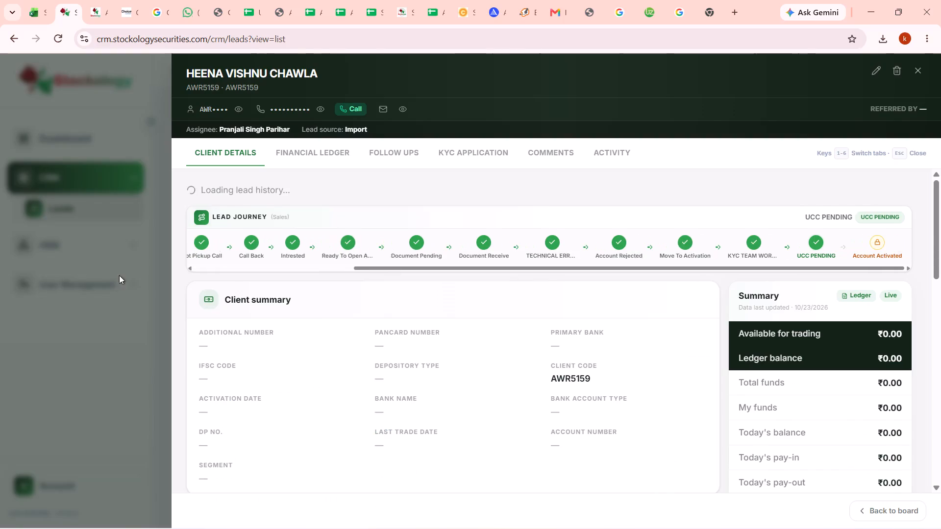
click(97, 280)
Reassign only the second lead to the Team Warrior member who moved it to Document Receive, searching "pooja" for the new responsible person.
click(193, 238)
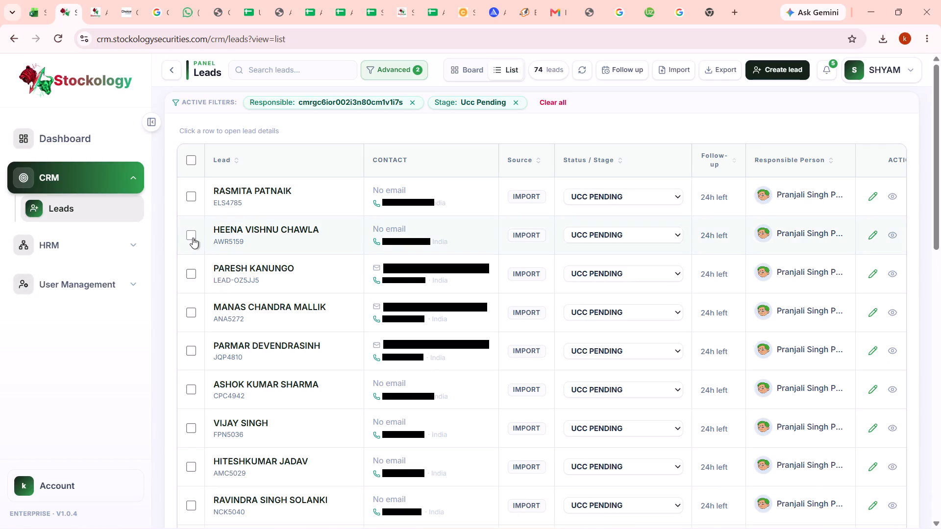
click(438, 461)
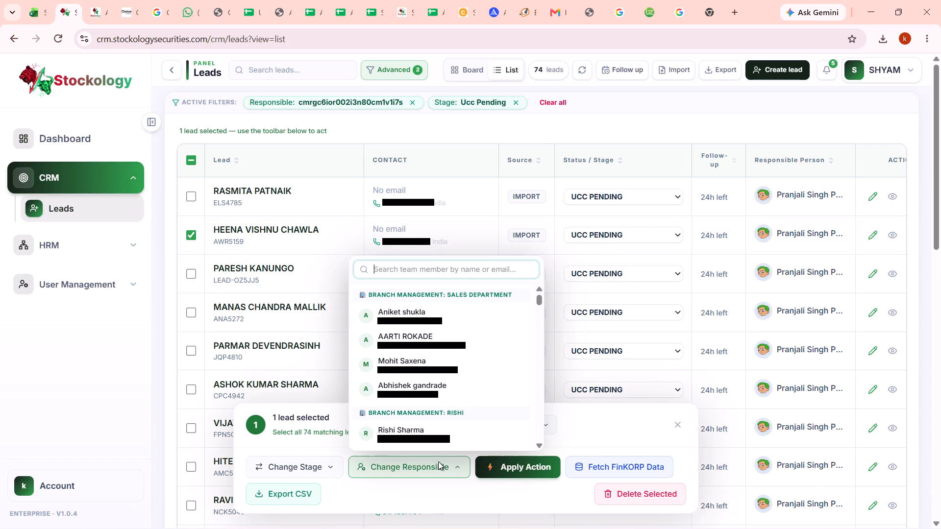
text(pojj)
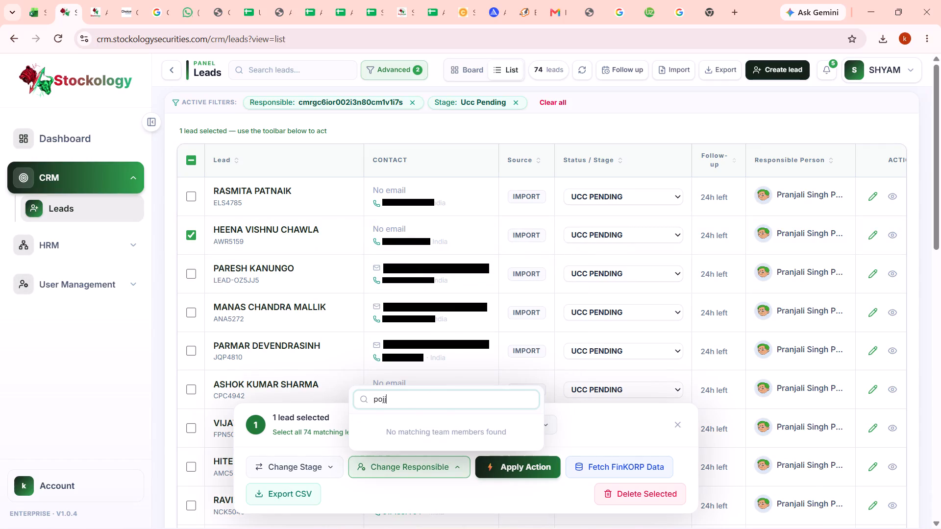
key(BackSpace)
key(BackSpace)
text(oja)
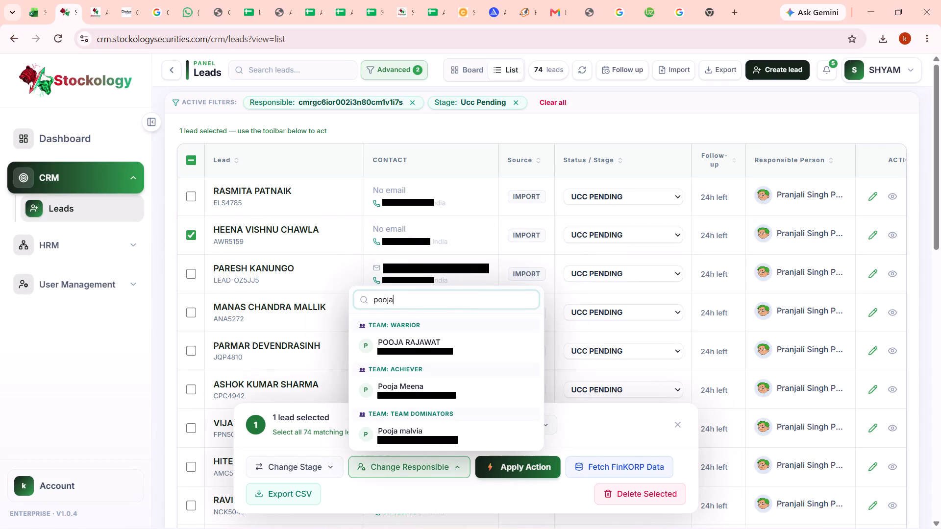
click(438, 337)
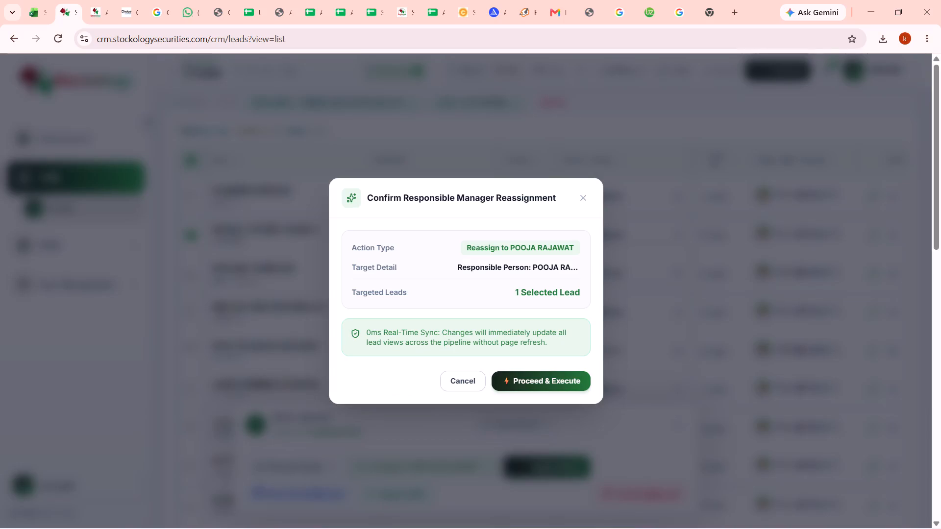
click(521, 381)
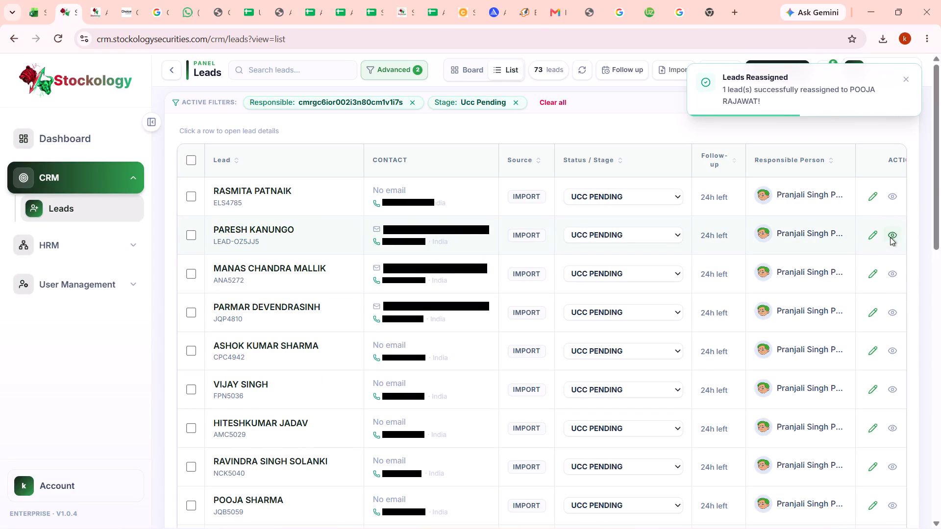
Check who created the new second lead and who moved it to Document Receive in its activity timeline, then return to the list.
click(890, 237)
click(615, 149)
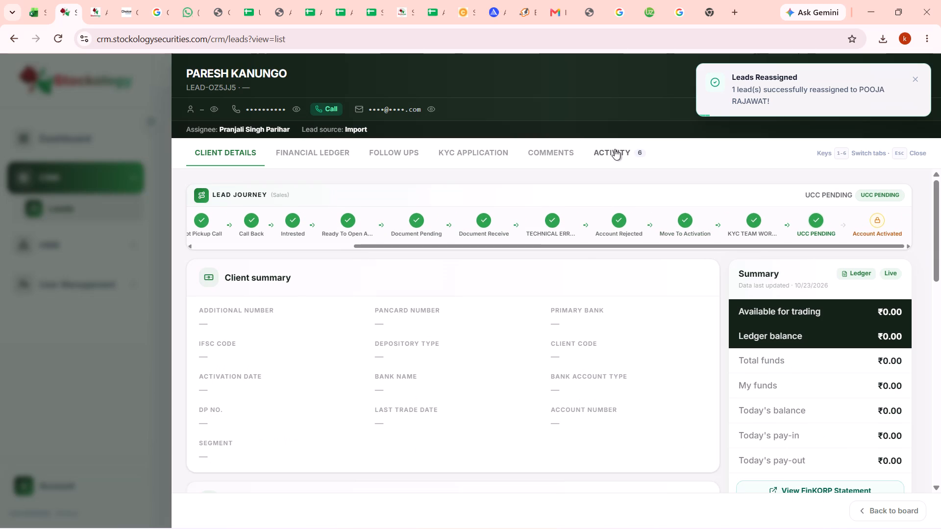
scroll(414, 262, down, 6)
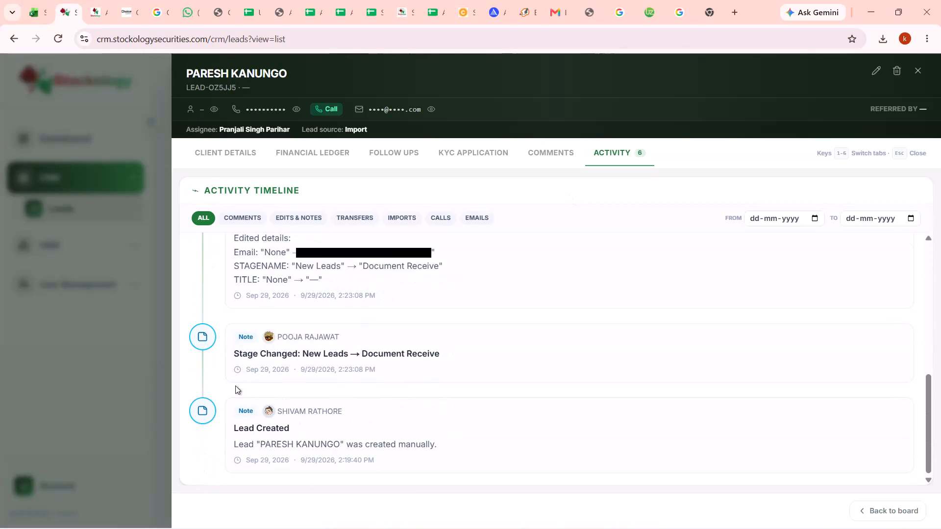
click(100, 351)
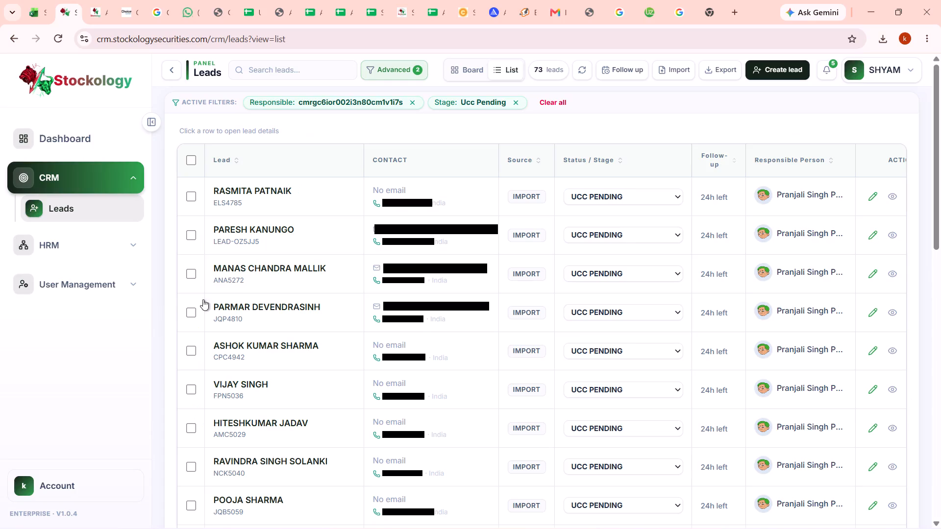
Select the second lead, recheck its activity timeline, and reassign it to the Team Warrior member who moved it to Document Receive, searching "poo".
click(196, 234)
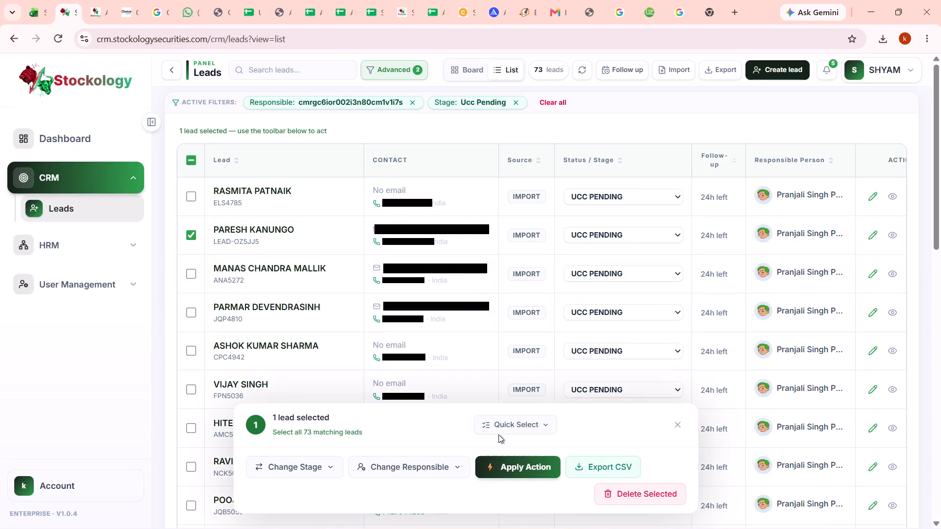
click(509, 422)
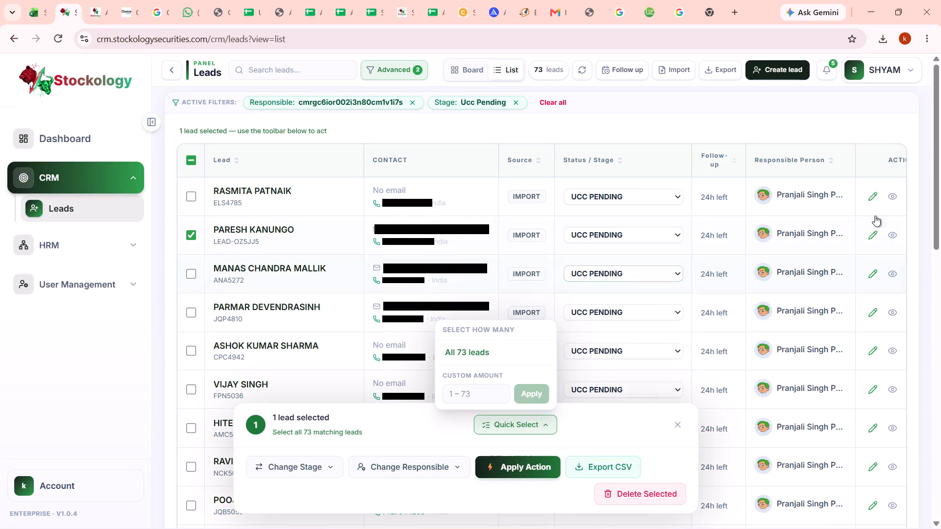
click(892, 238)
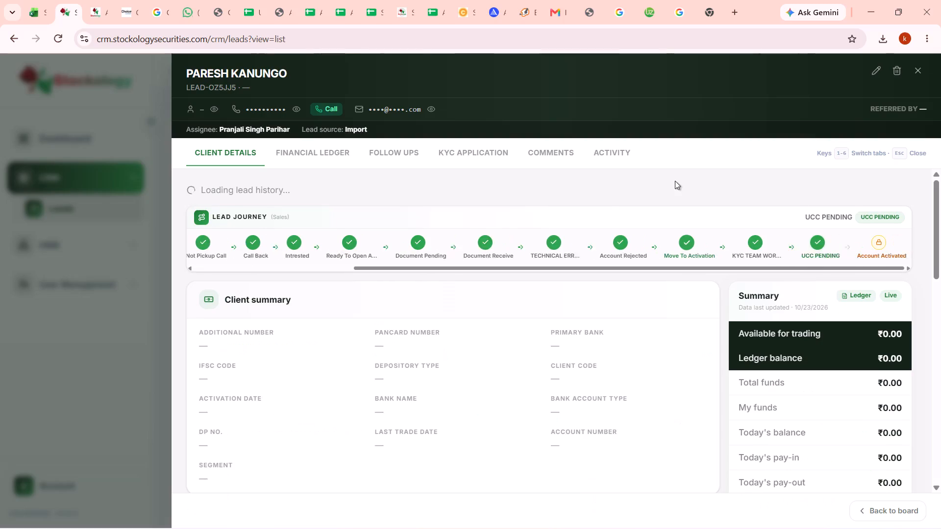
click(607, 153)
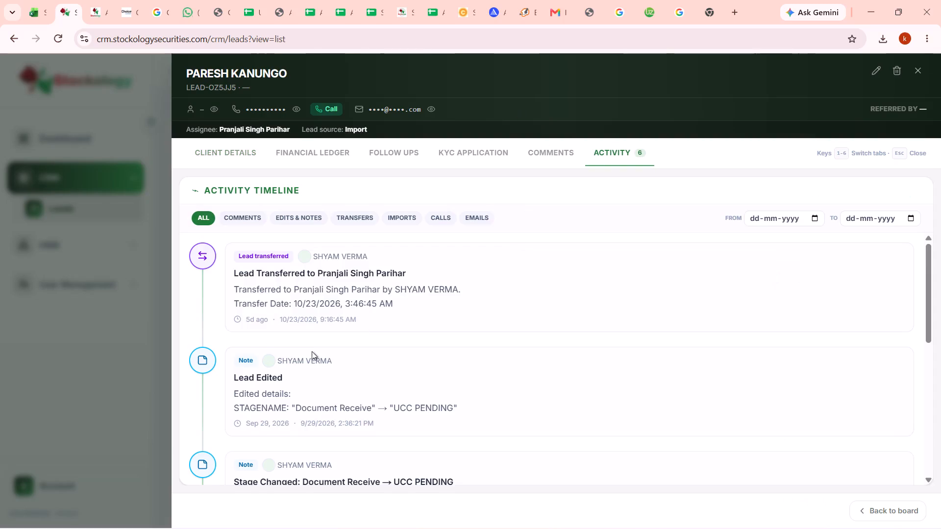
scroll(312, 351, down, 6)
scroll(312, 351, up, 1)
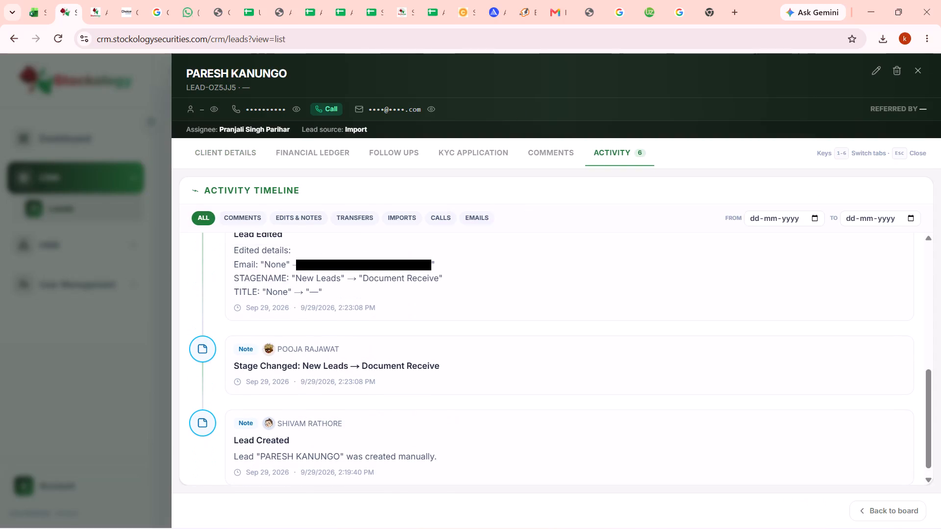
scroll(312, 351, up, 2)
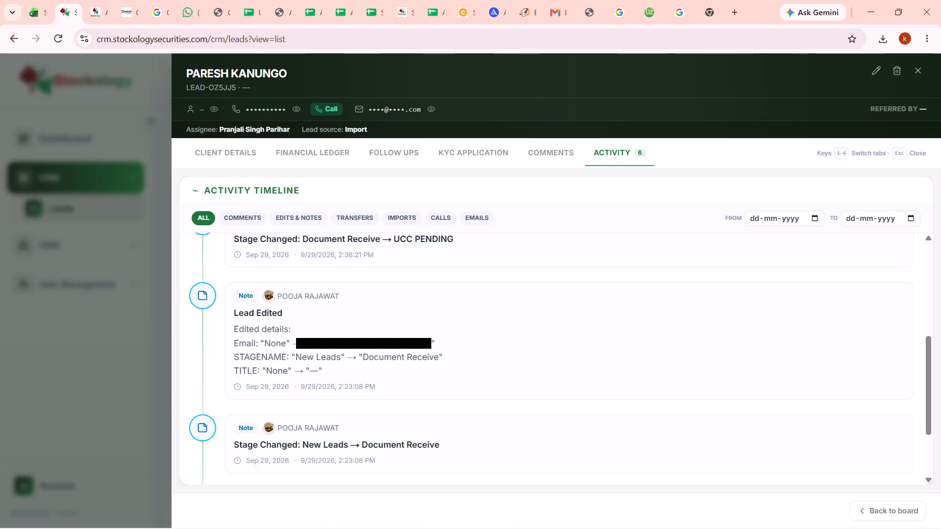
scroll(312, 351, up, 1)
scroll(312, 351, right, 1)
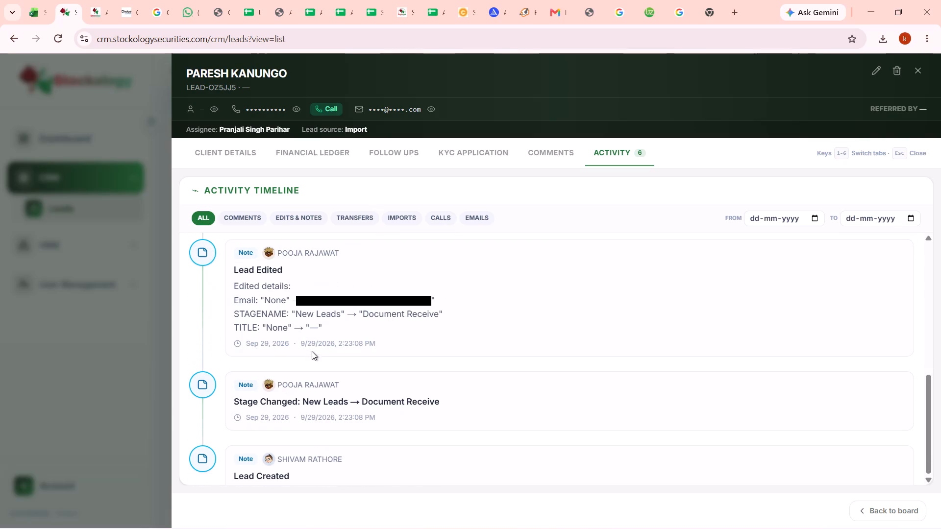
click(60, 346)
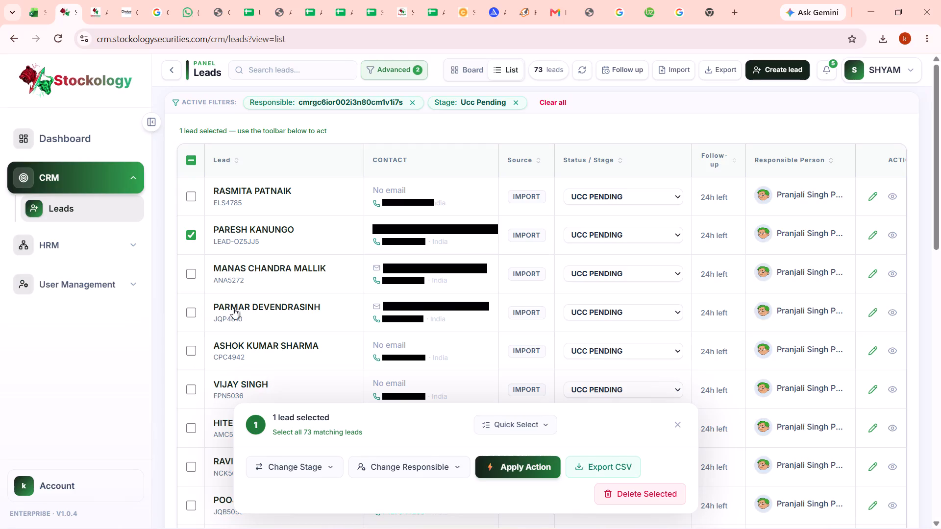
click(439, 464)
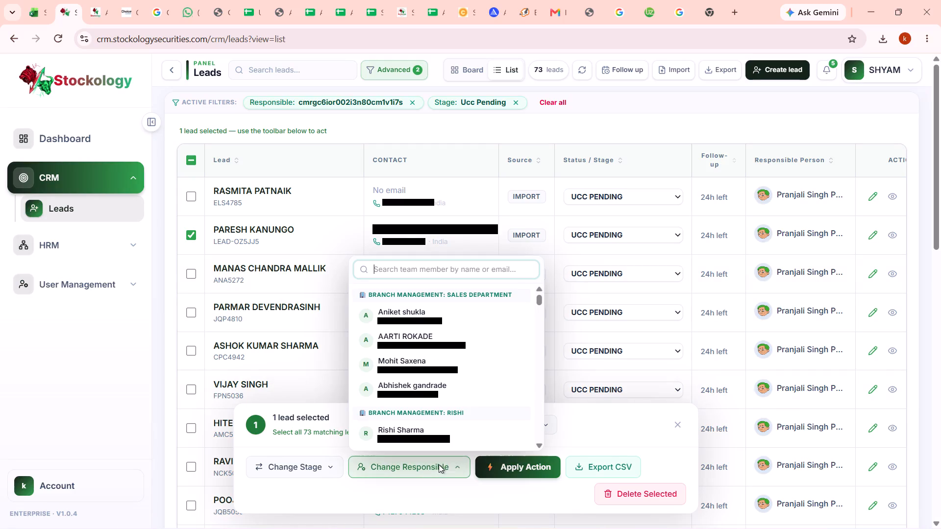
text(poo)
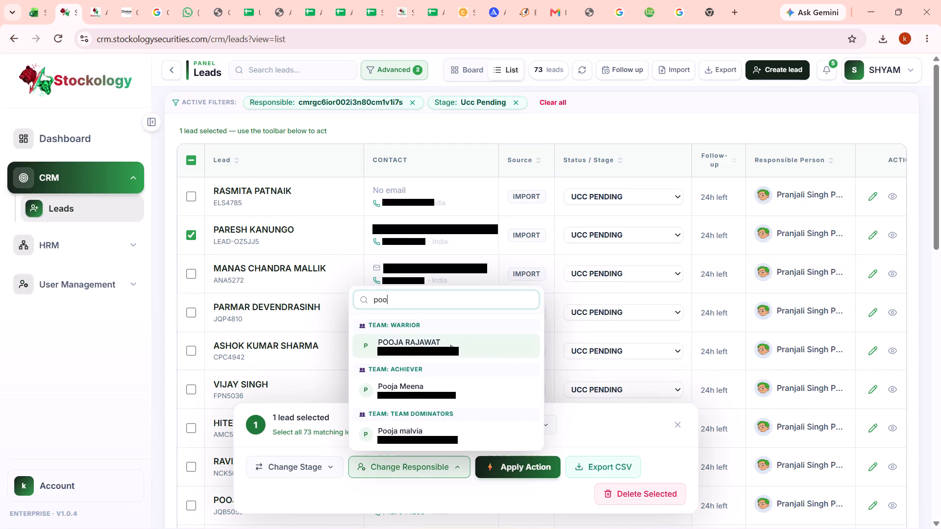
click(450, 345)
click(515, 379)
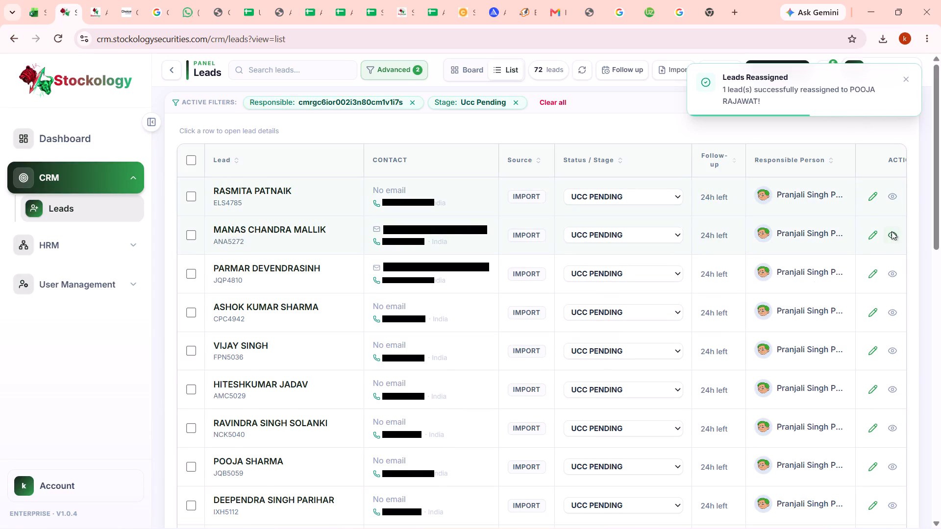
Check and recheck the updated second lead's activity timeline for who moved it to Document Receive, then return to the list.
click(891, 231)
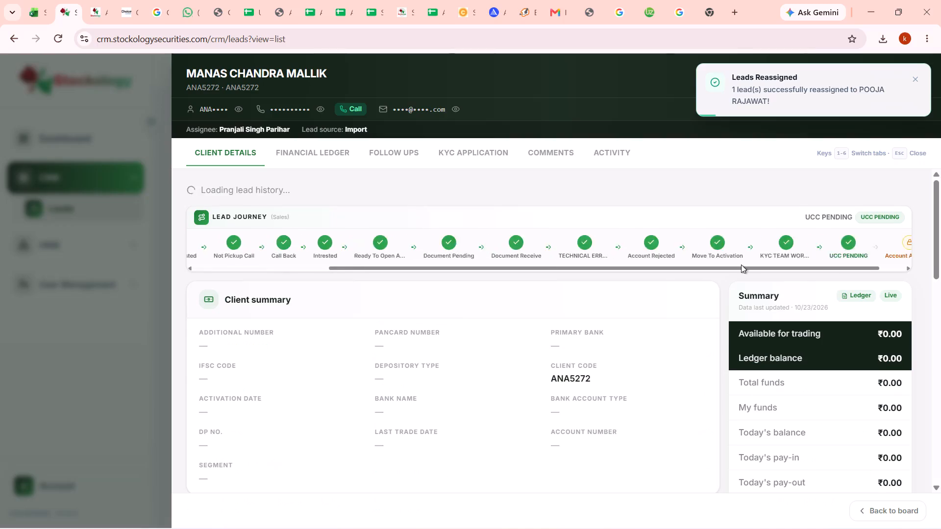
click(630, 157)
scroll(378, 364, down, 2)
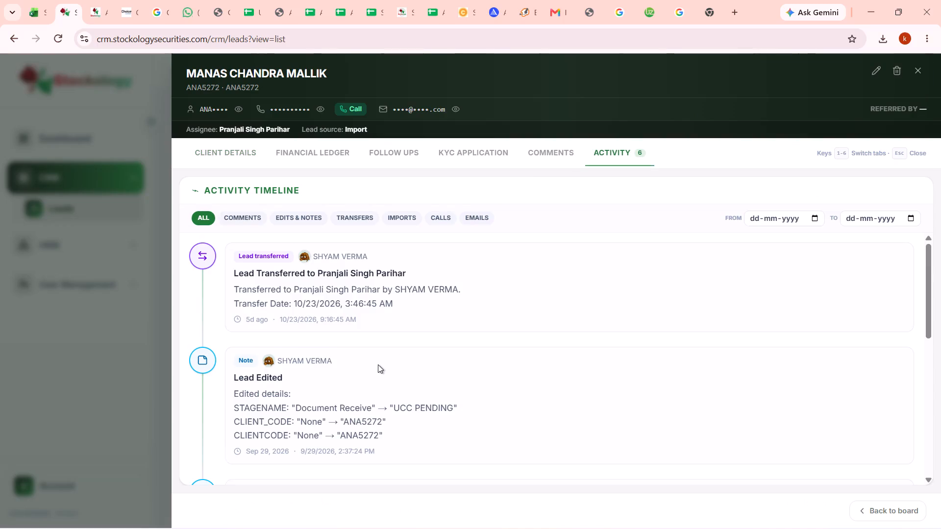
scroll(378, 364, down, 2)
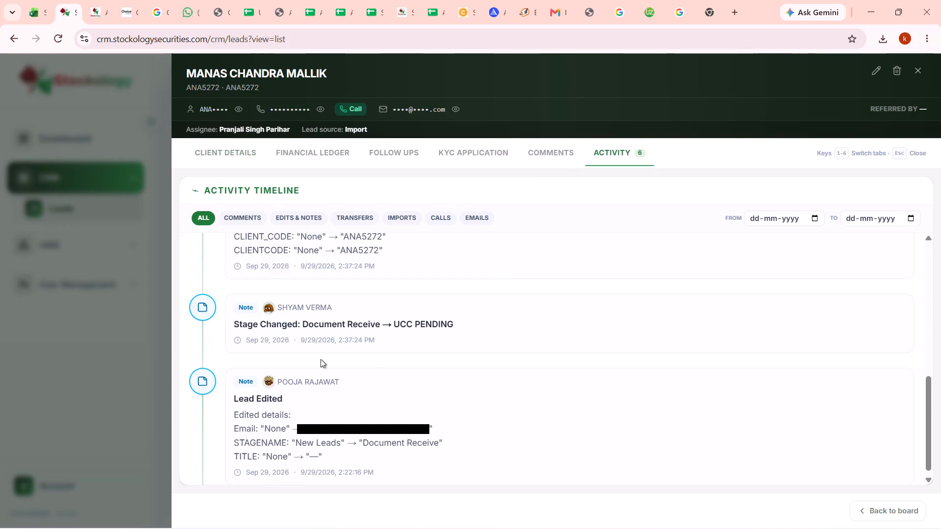
scroll(321, 359, up, 1)
click(107, 355)
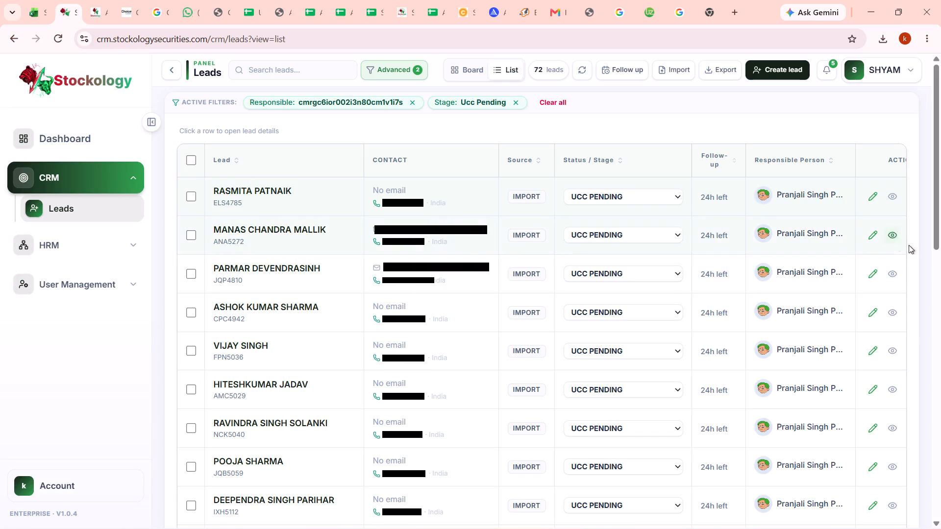
click(891, 236)
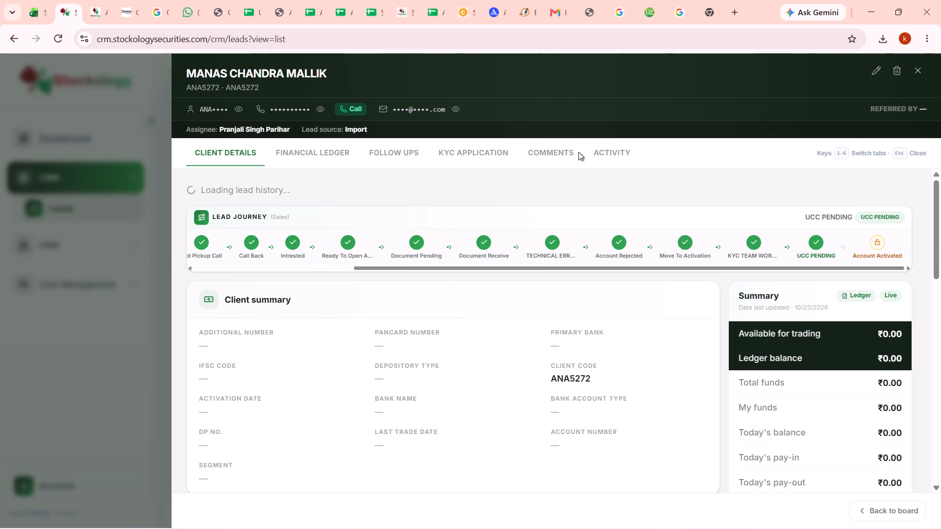
click(602, 151)
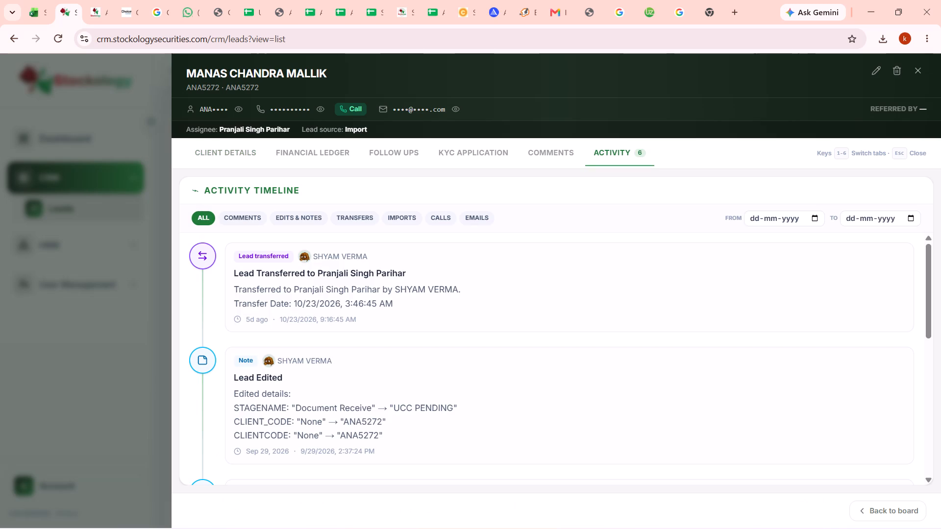
click(130, 283)
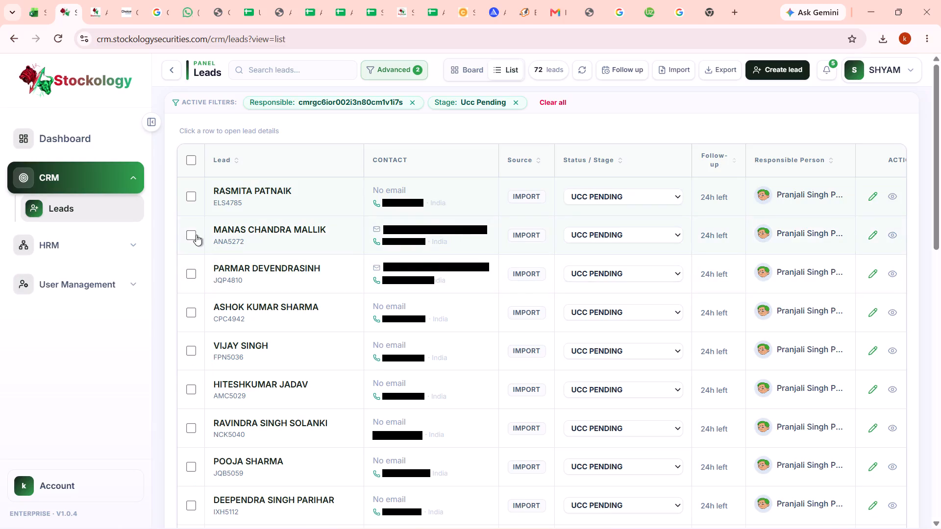
Reassign only the second lead to the Team Warrior member who edited it to Document Receive, searching "pooja" for the new responsible person.
click(194, 234)
click(421, 470)
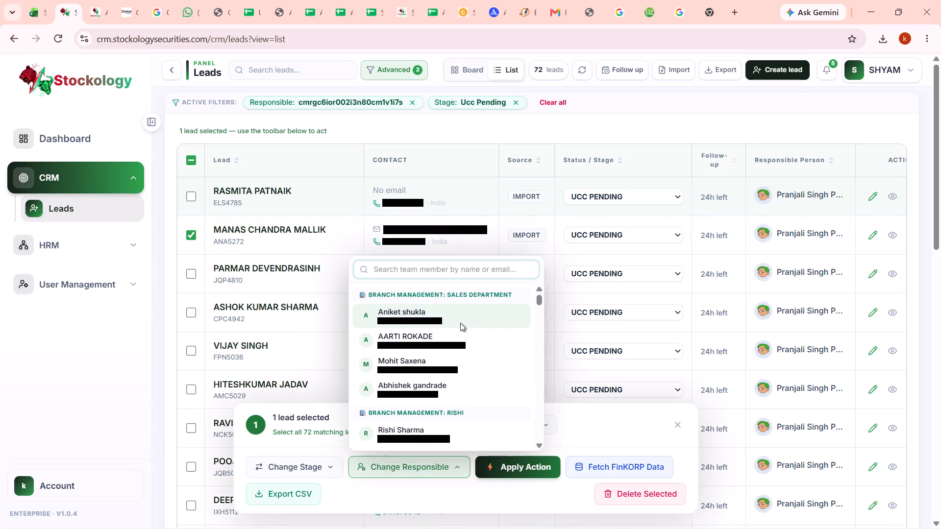
text(po)
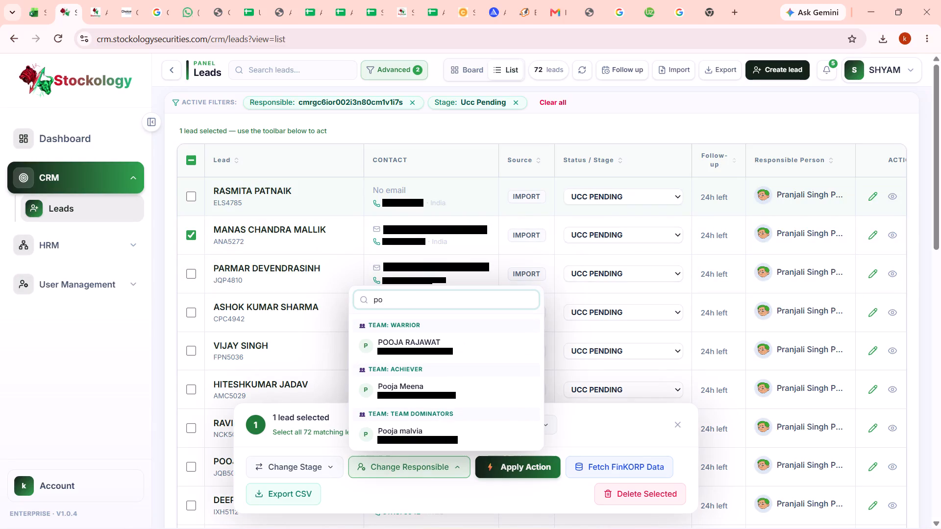
text(oja)
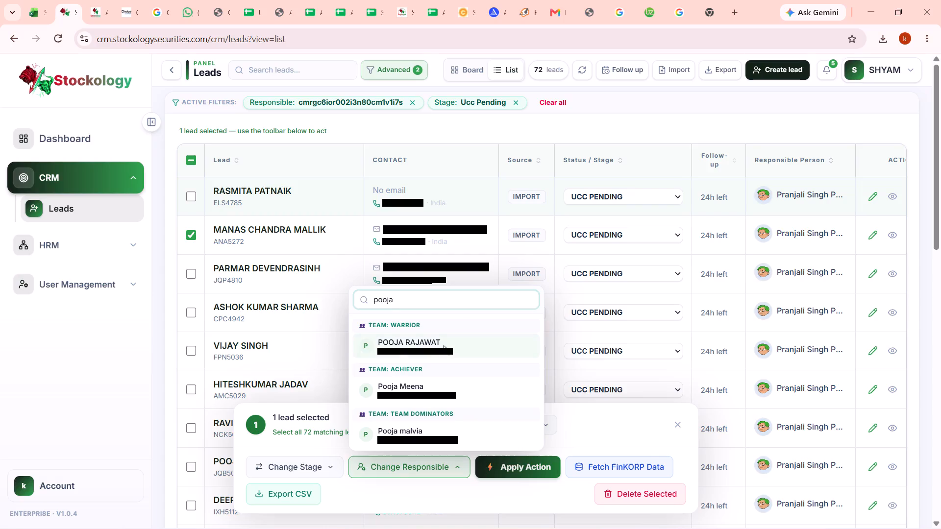
click(440, 347)
click(522, 381)
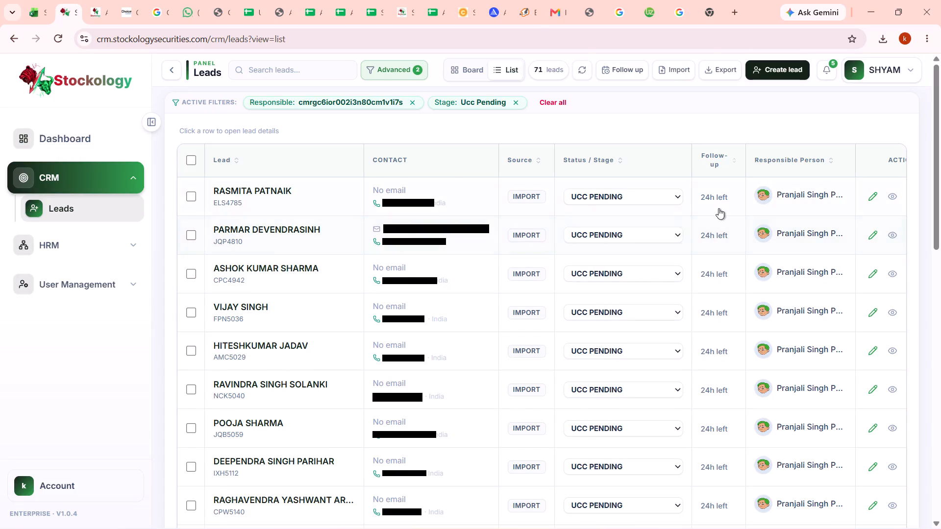
Check the second lead's activity timeline for who created it and moved it to Document Receive, then return to the list.
click(892, 235)
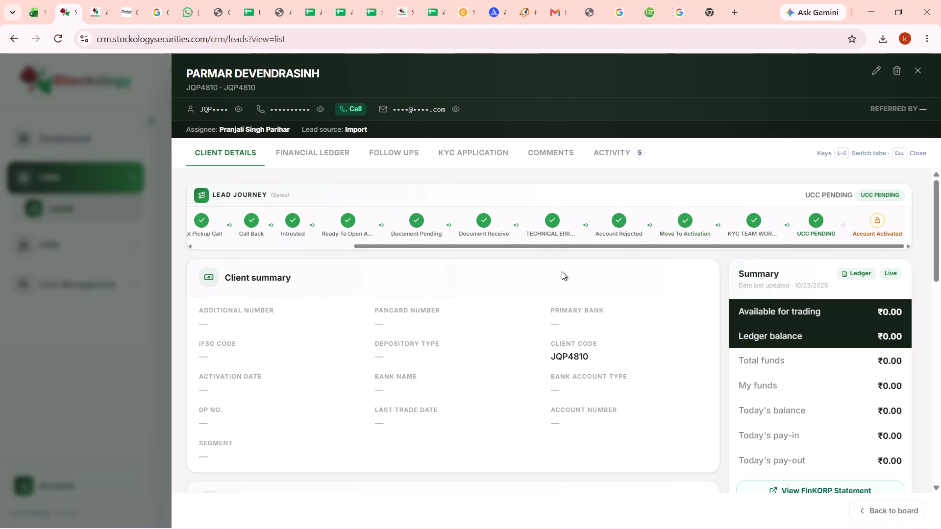
click(611, 155)
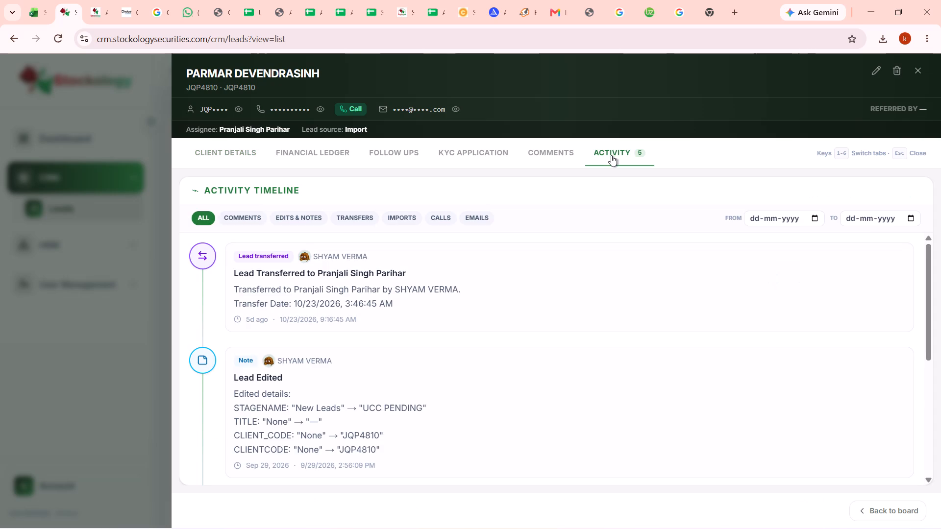
scroll(351, 304, down, 1)
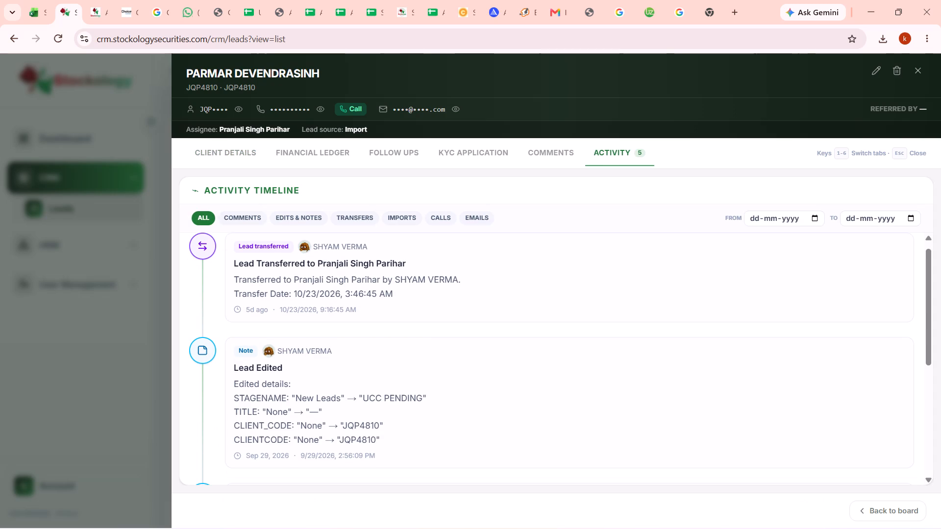
scroll(347, 360, down, 7)
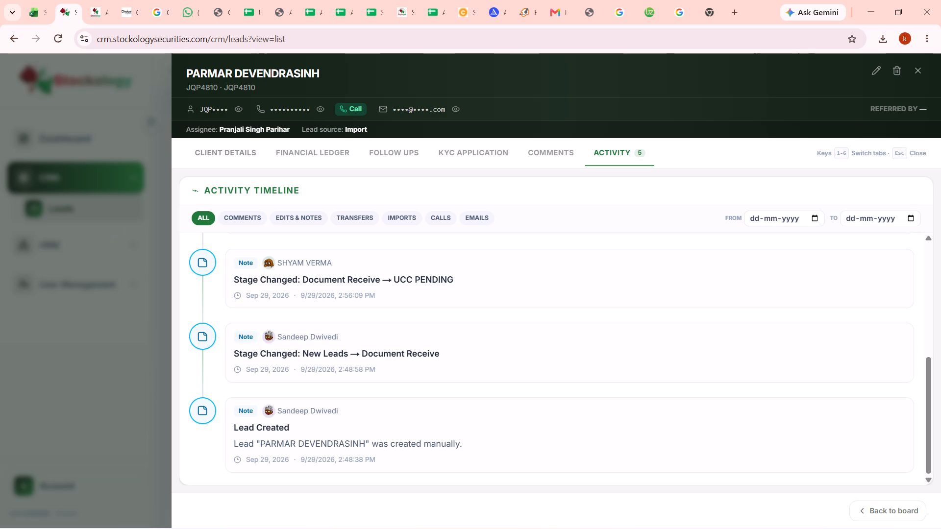
click(149, 307)
Reassign only the second lead to the Branch Management: Tiger member who moved it to Document Receive, searching "sand".
click(193, 233)
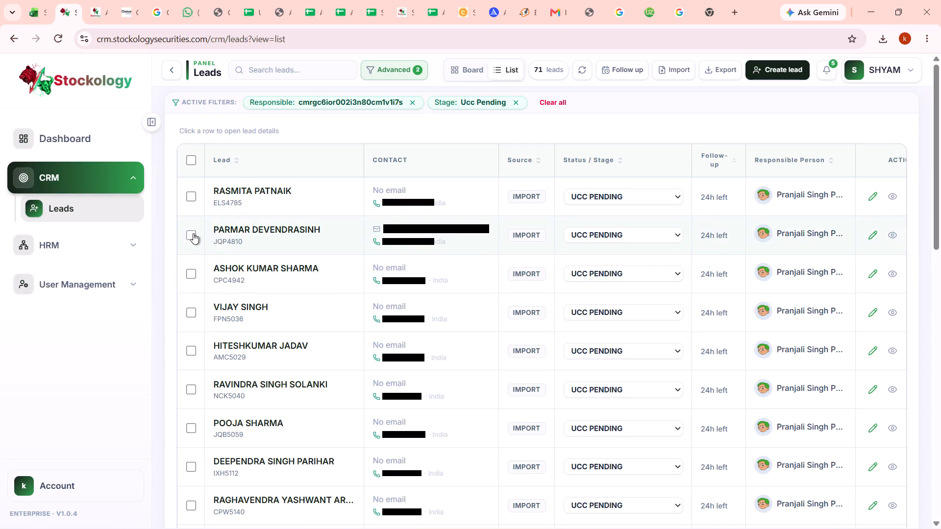
click(430, 458)
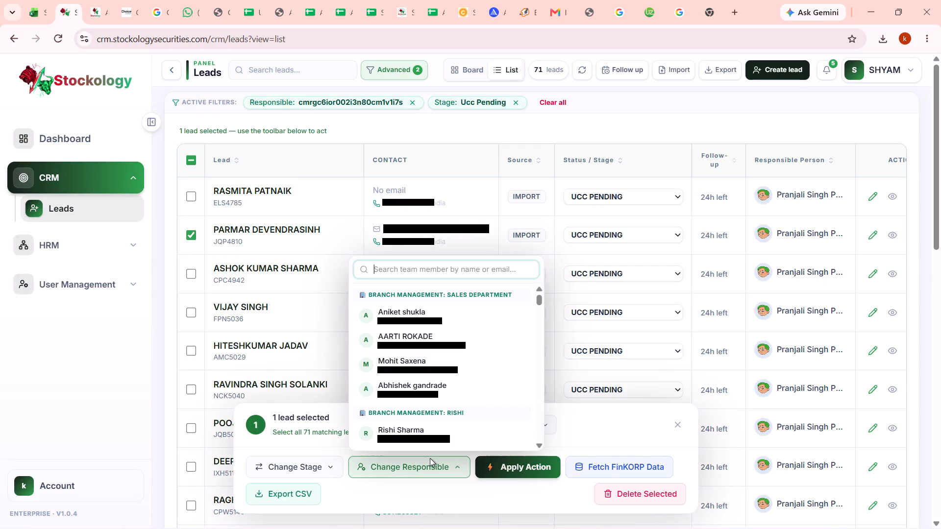
text(sand)
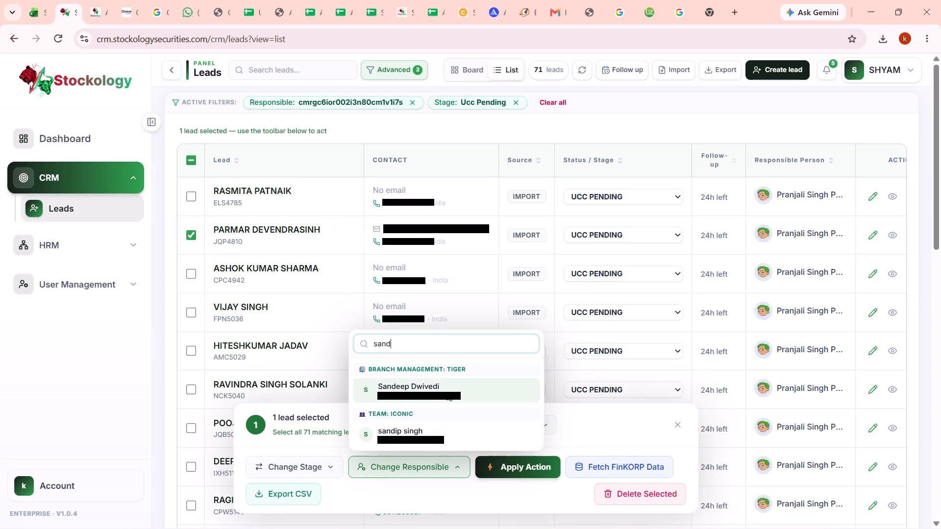
click(446, 392)
click(518, 376)
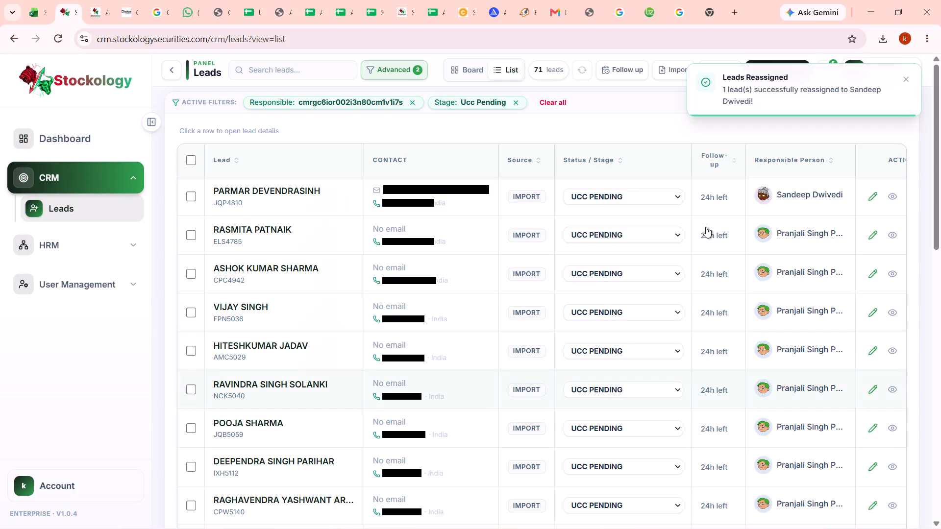
Review the new second lead's activity timeline, copy its creator's first name, and return to the list after reopening its details.
click(890, 236)
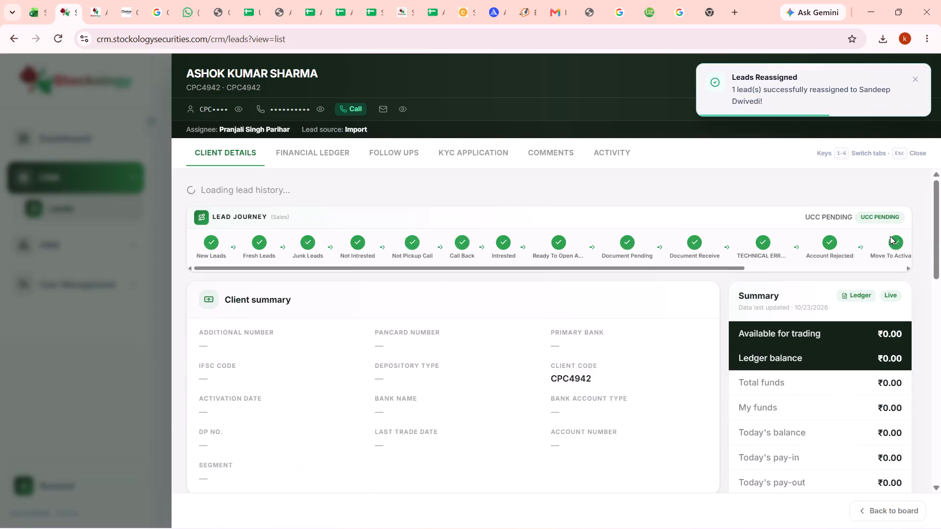
click(602, 156)
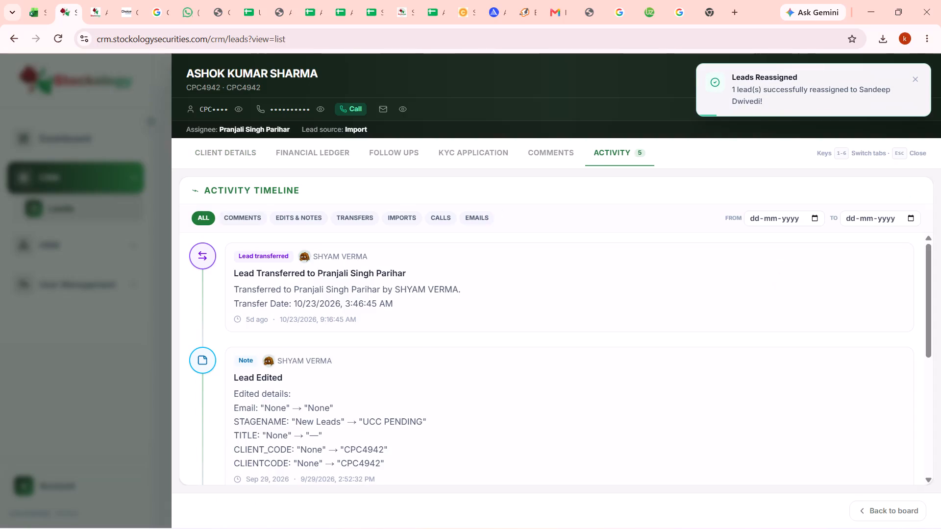
scroll(351, 285, down, 4)
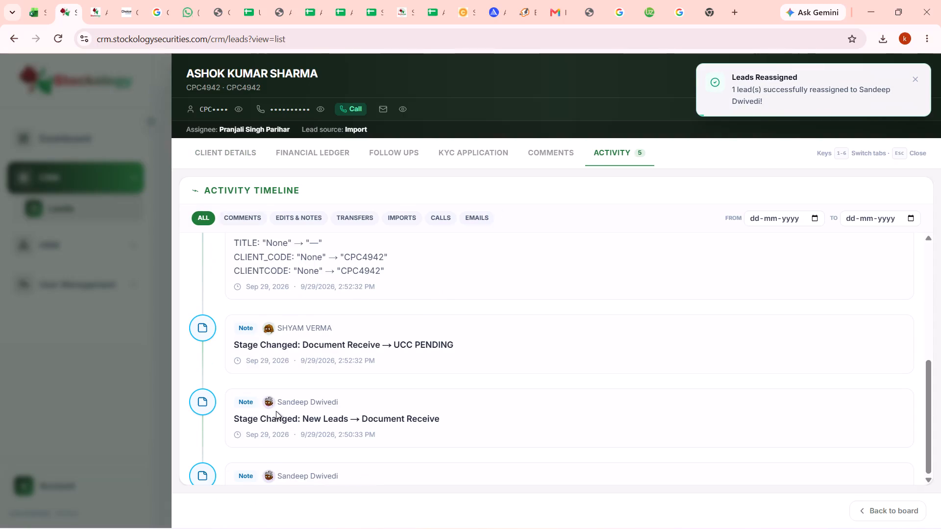
double_click(286, 410)
key(ctrl+c)
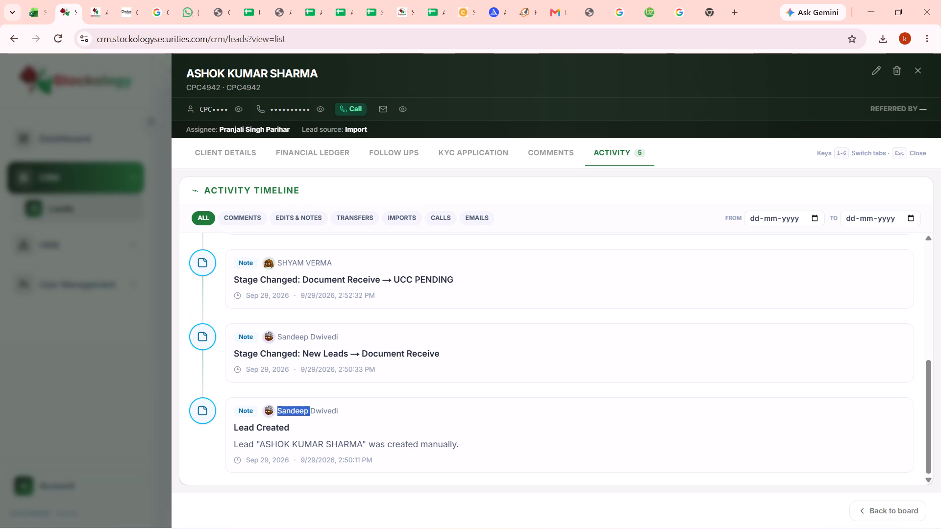
click(122, 230)
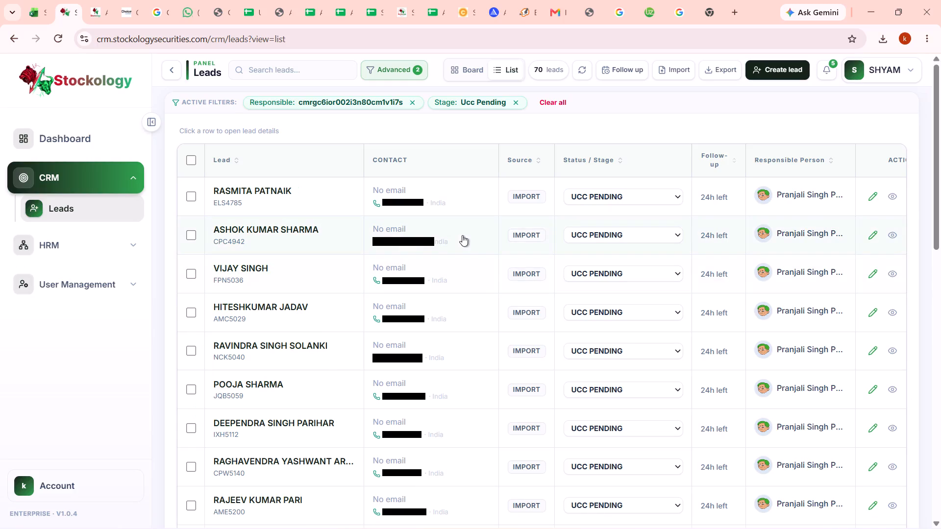
click(893, 234)
click(69, 252)
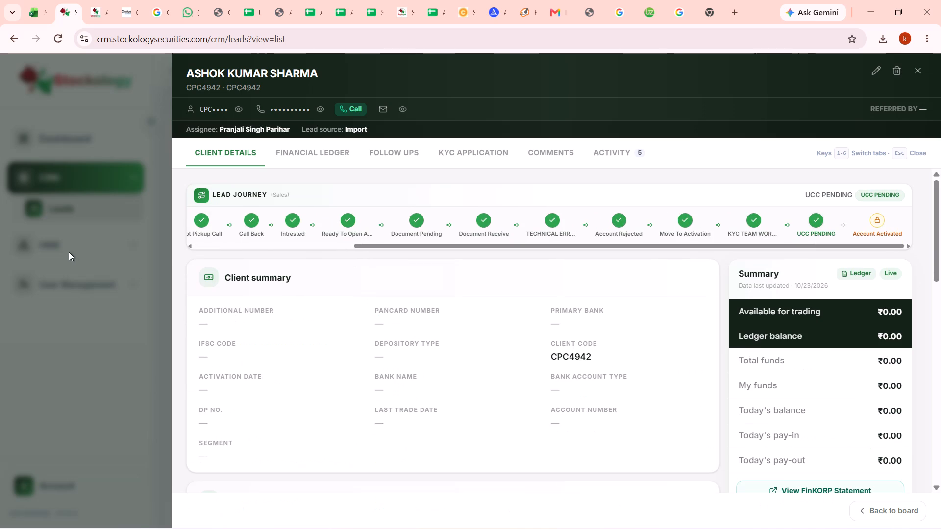
Reassign only the second lead to its creator in Branch Management: Tiger, searching with the copied first name "Sandeep".
click(192, 238)
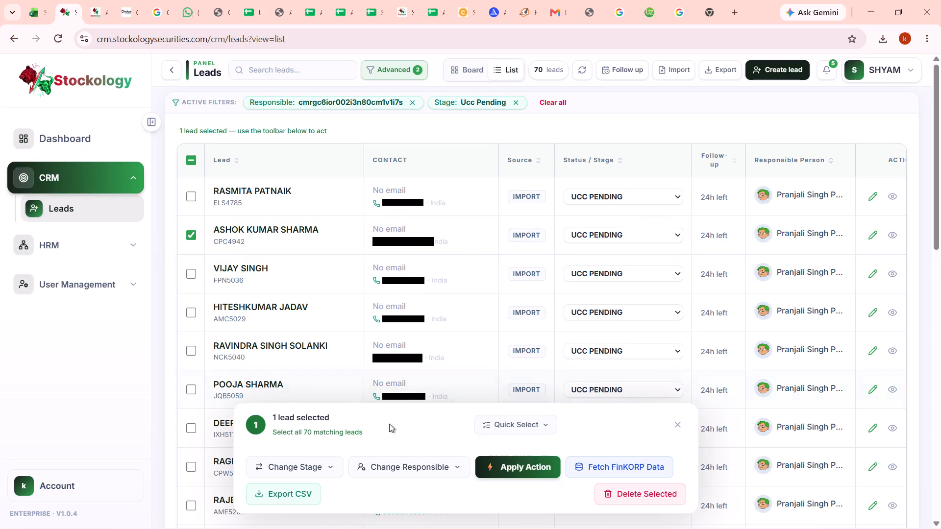
click(402, 463)
key(ctrl+v)
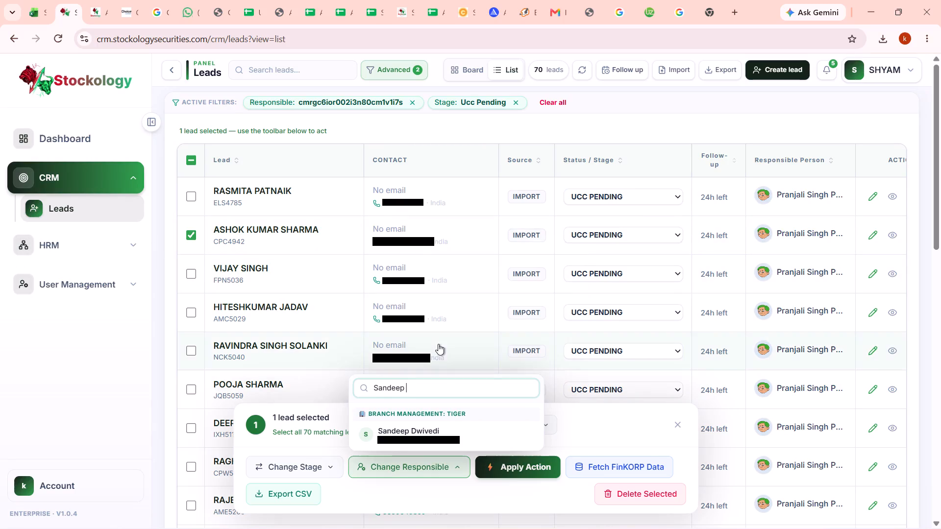
click(405, 433)
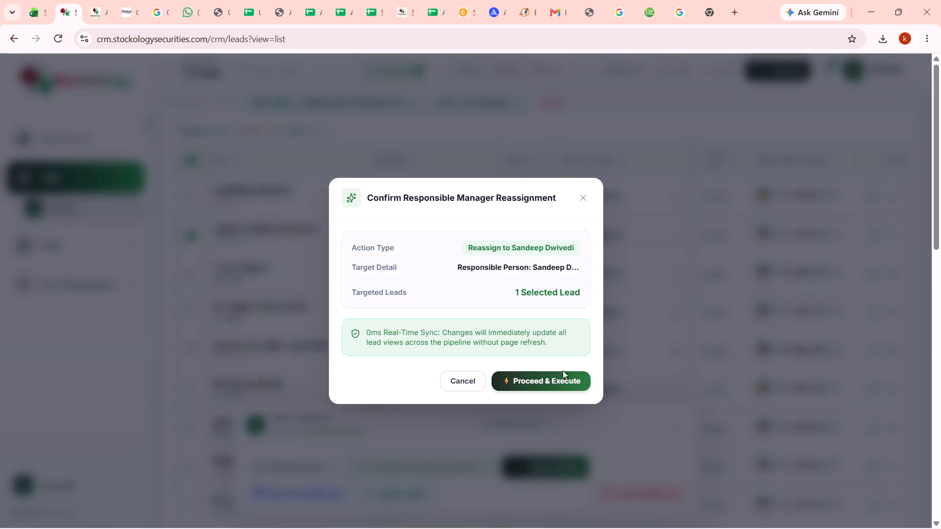
click(557, 380)
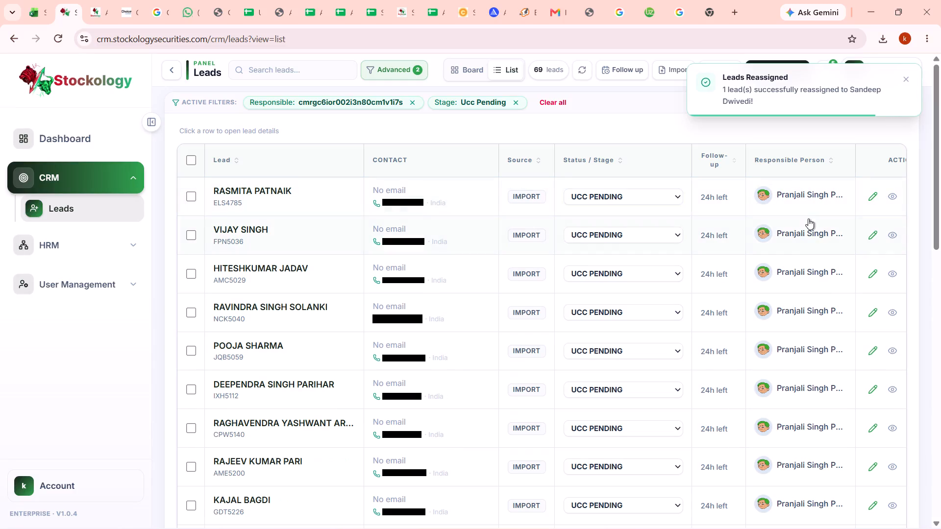
Check who created the new second lead and moved it to Document Receive in its activity timeline, then return to the list.
scroll(828, 229, up, 1)
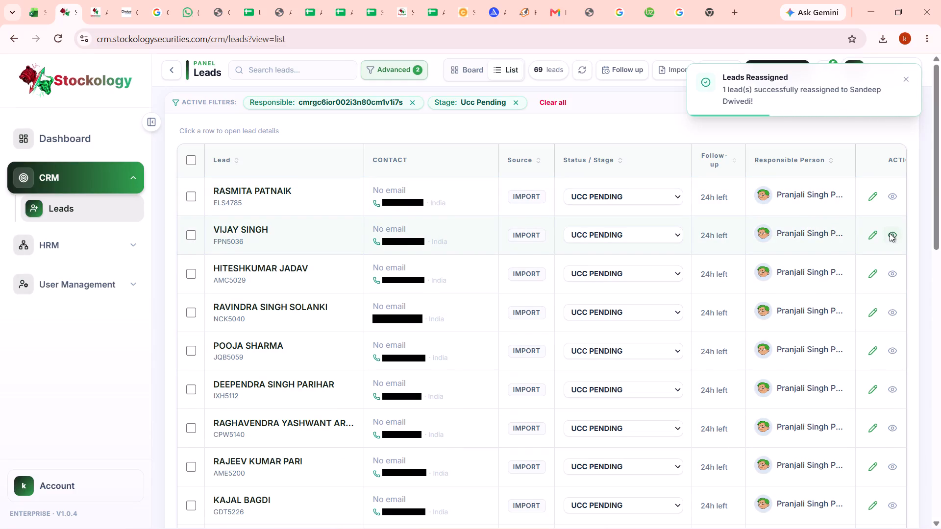
click(890, 233)
click(596, 149)
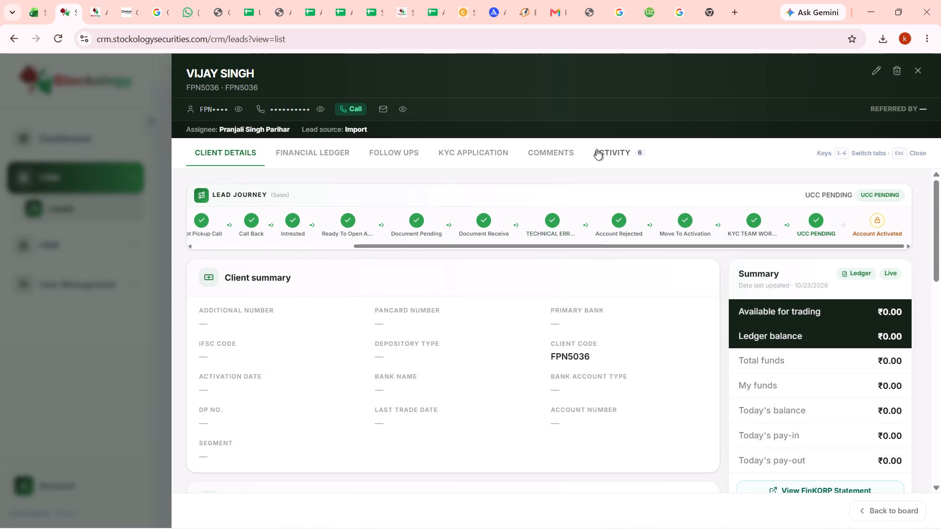
scroll(334, 331, down, 4)
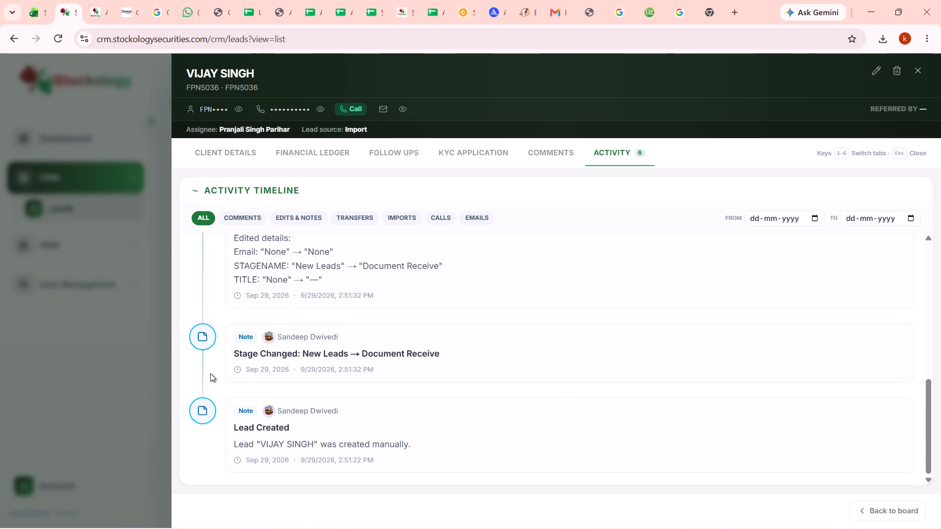
click(68, 264)
Select only the second lead and reassign it to the Branch Management: Tiger member who created it, searching the copied first name.
click(197, 235)
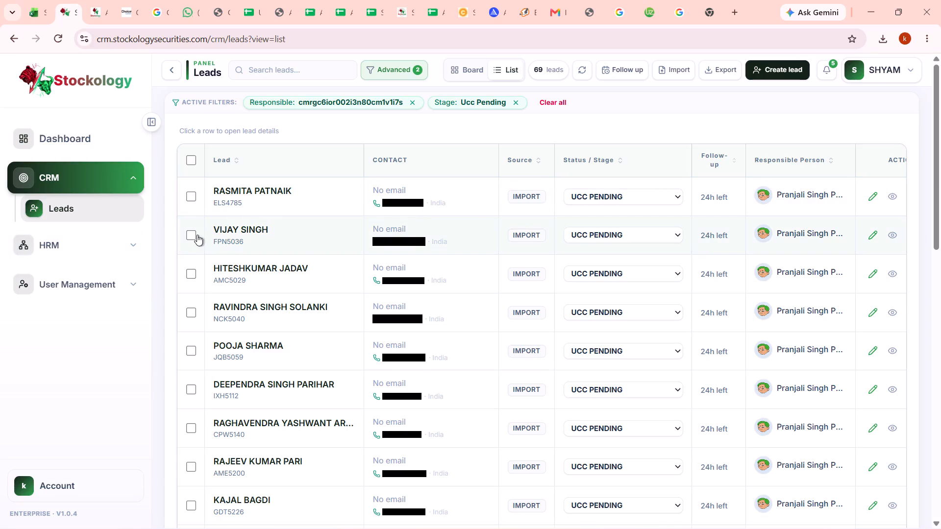
click(125, 245)
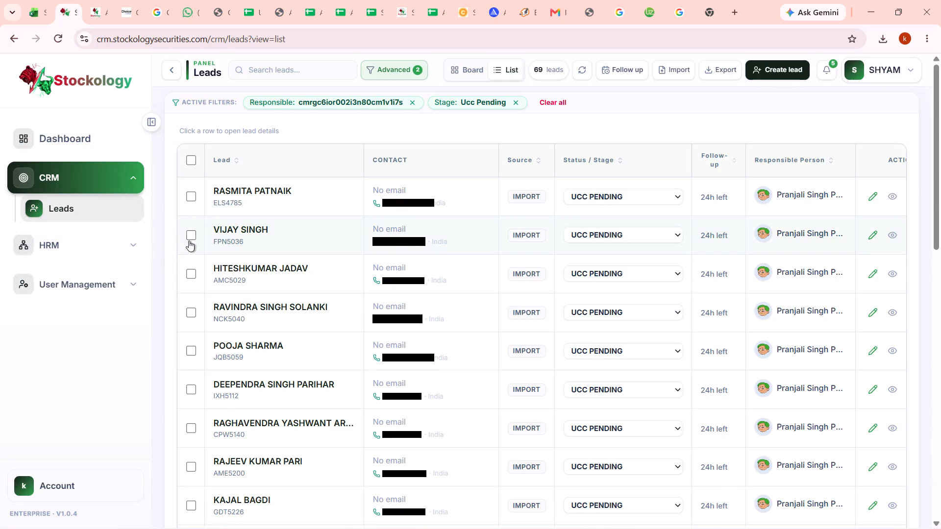
click(192, 235)
click(517, 419)
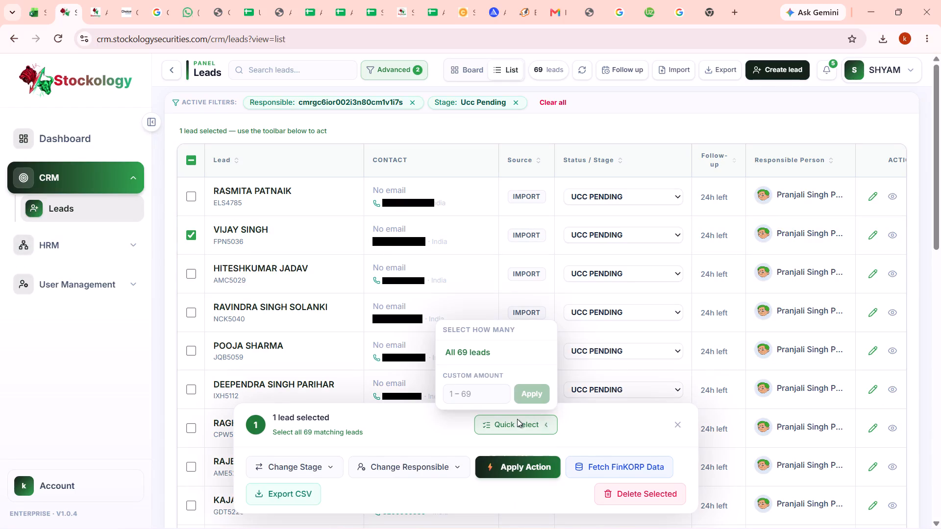
click(421, 462)
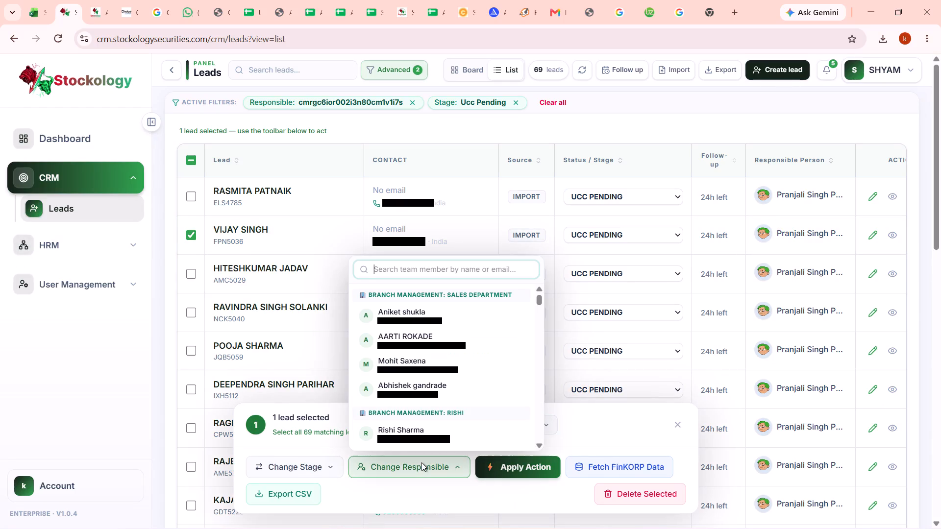
key(ctrl+v)
click(428, 423)
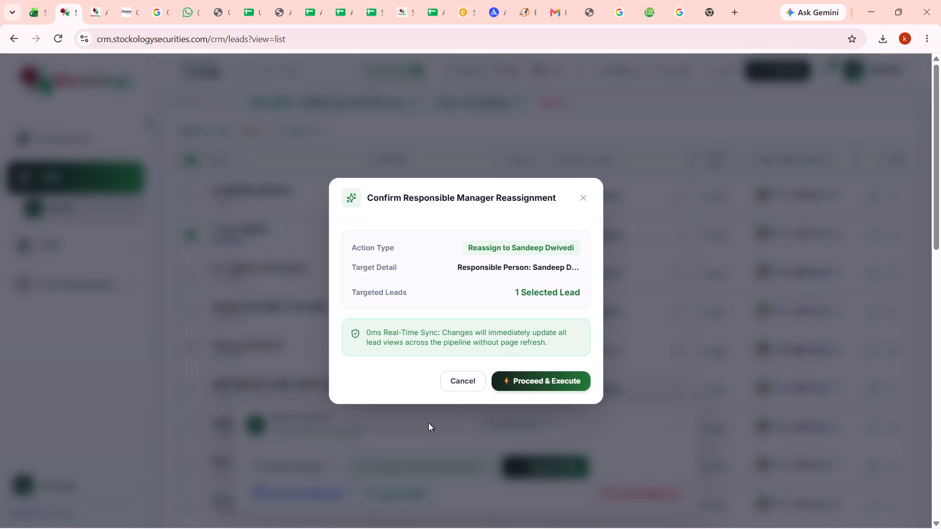
click(509, 380)
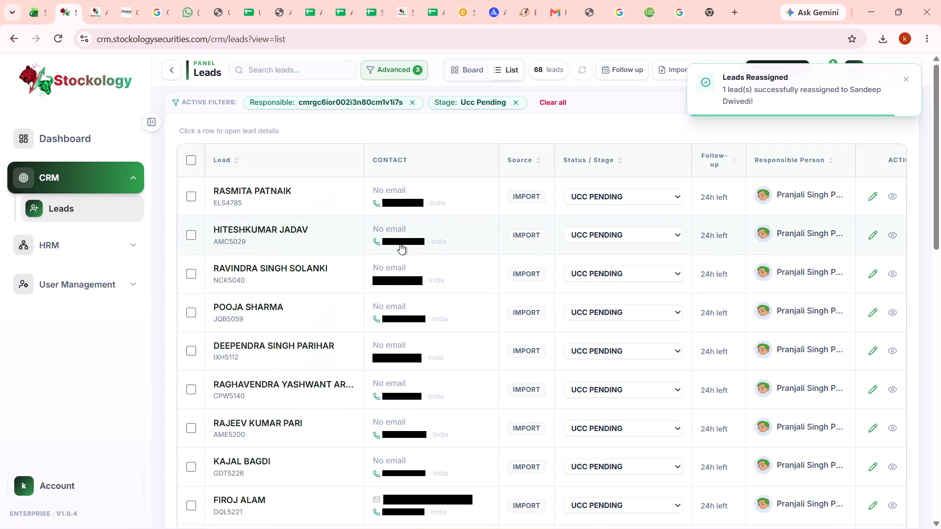
Check the new second lead's activity timeline for who edited it to Document Receive, then return to the list.
click(890, 233)
click(619, 151)
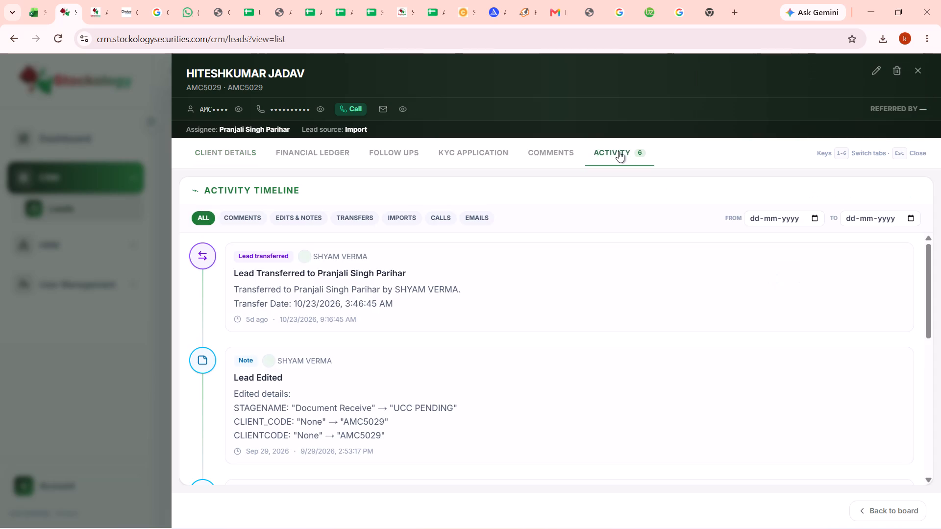
scroll(377, 311, down, 4)
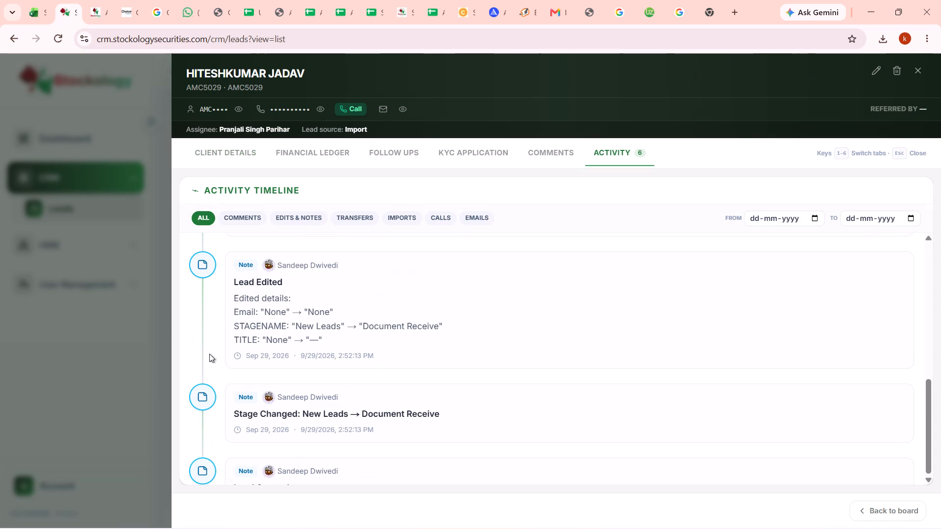
click(31, 350)
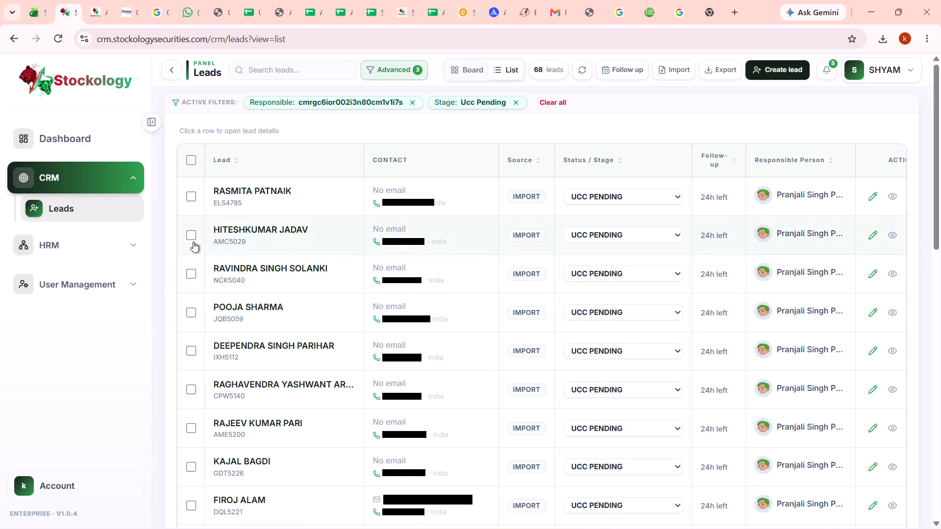
Reassign only the second lead to the Branch Management: Tiger member who edited it to Document Receive, searching "Sandeep".
click(193, 236)
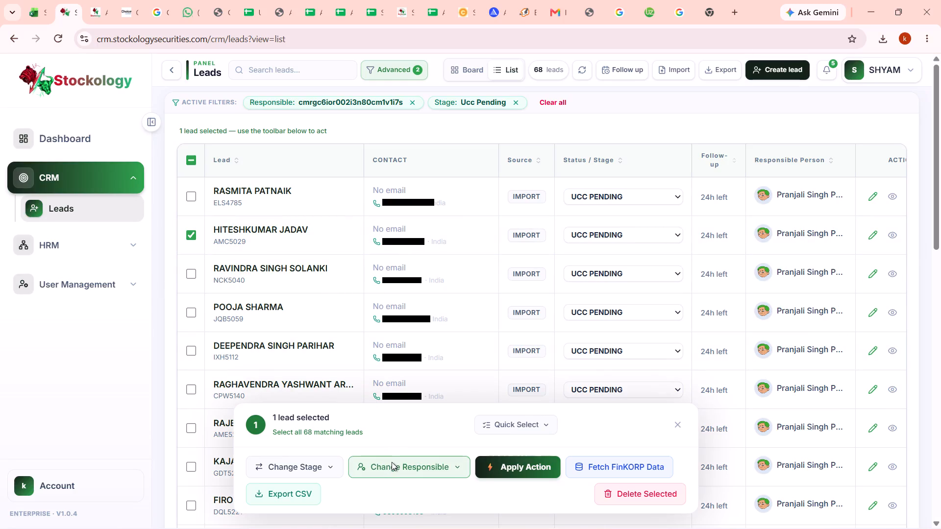
click(392, 462)
key(ctrl+v)
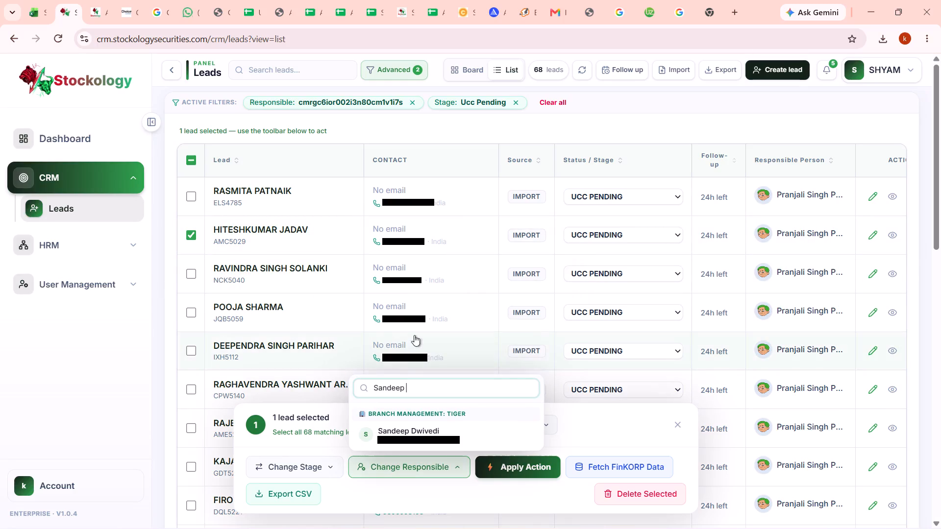
click(394, 425)
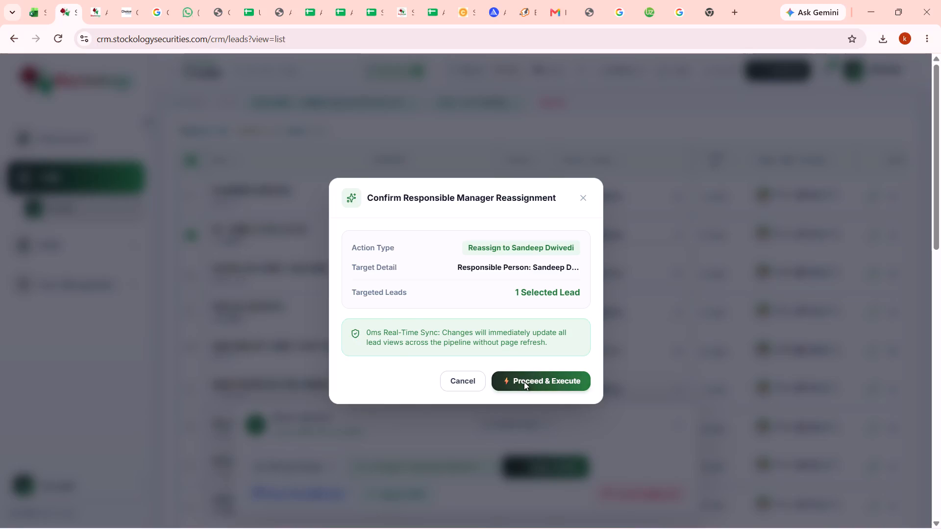
click(524, 382)
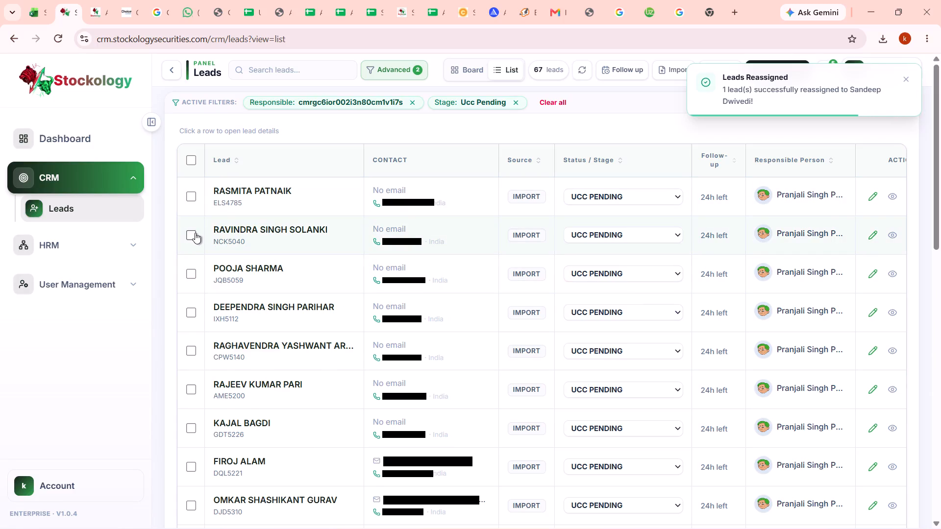
scroll(762, 250, up, 1)
Check the new second lead's activity timeline for who created it and moved it to Document Receive, then return to the list.
click(895, 234)
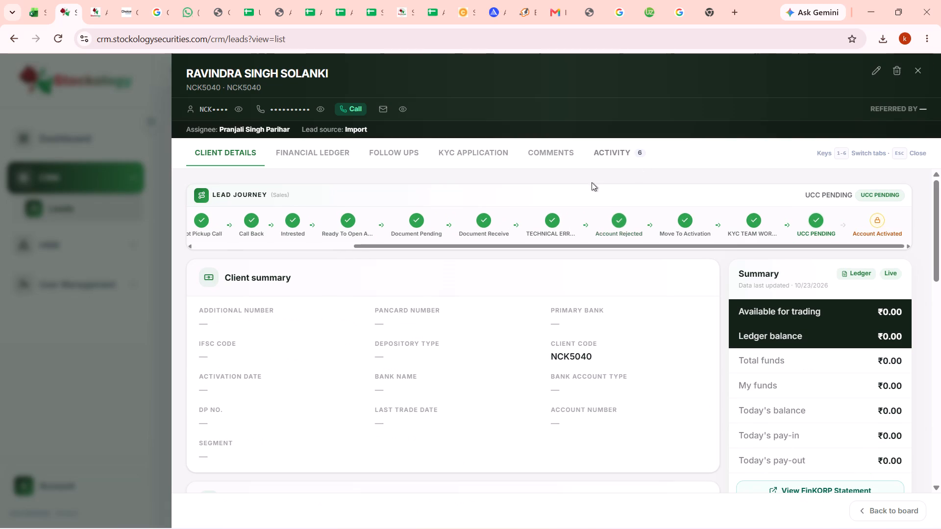
click(602, 151)
scroll(370, 304, down, 3)
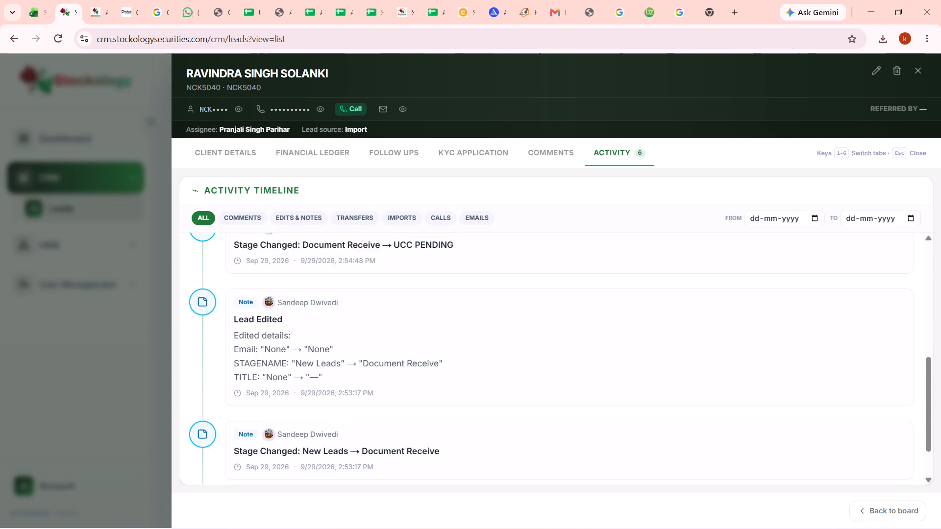
scroll(370, 304, down, 1)
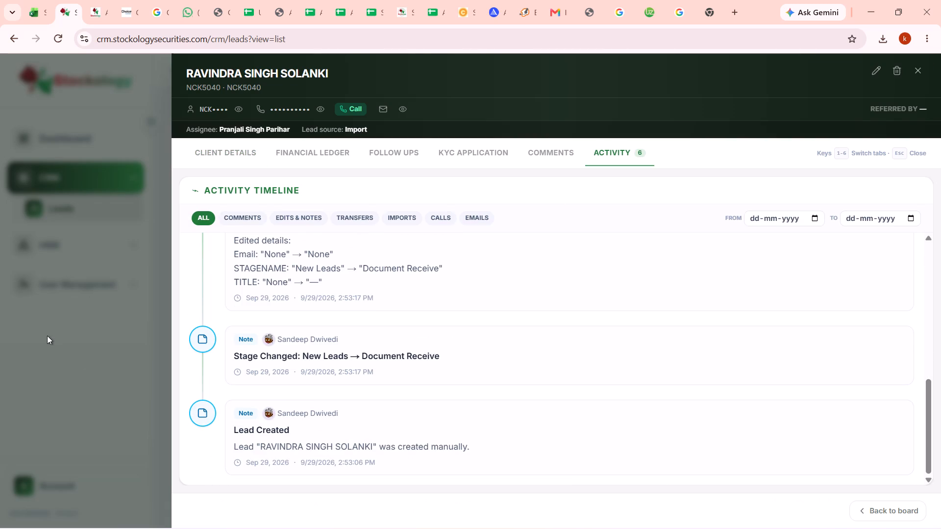
click(47, 336)
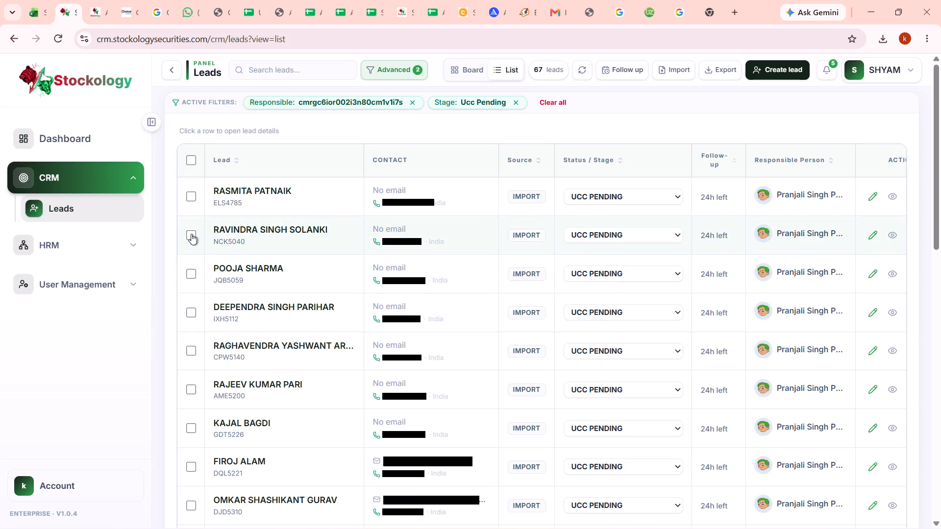
Reassign only the second lead to the Branch Management: Tiger member who created it, searching "Sandeep".
click(191, 234)
click(421, 458)
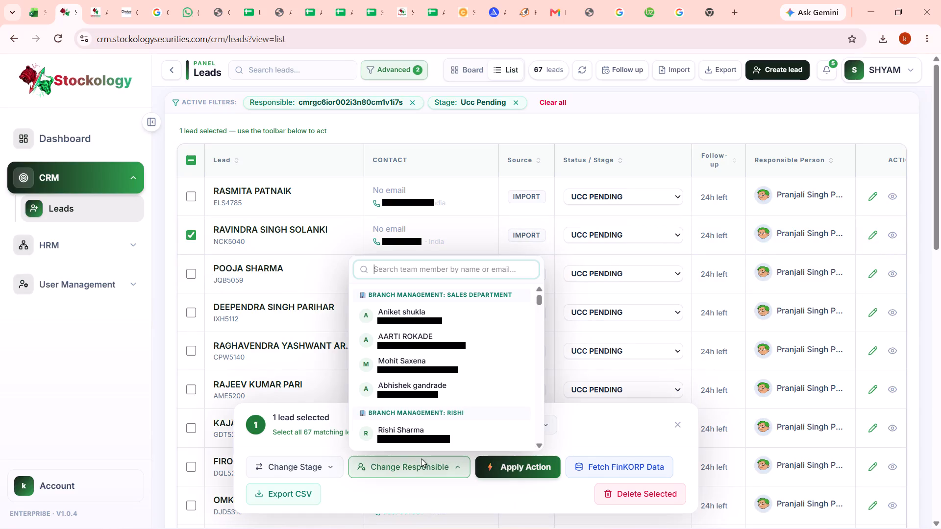
key(ctrl+v)
click(429, 430)
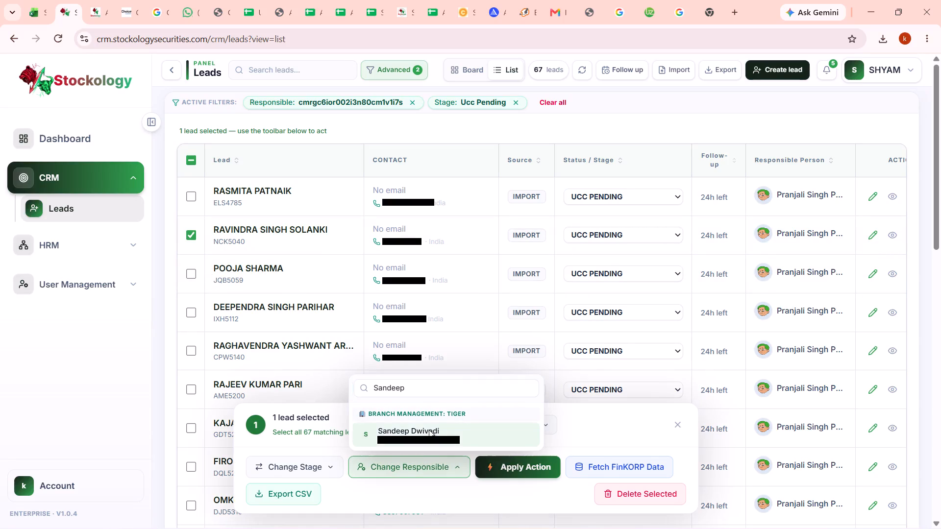
click(517, 376)
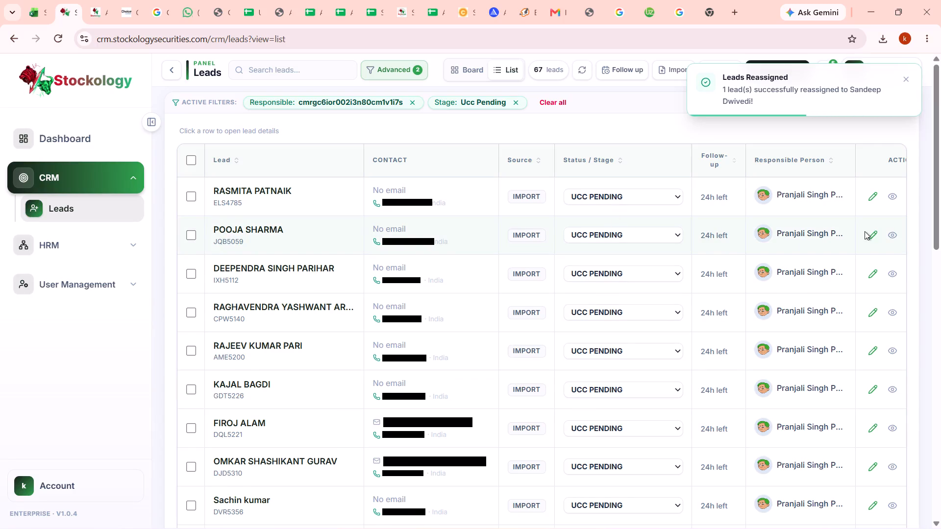
Check the new second lead's activity timeline for who handled it before UCC PENDING, then return to the list.
click(896, 232)
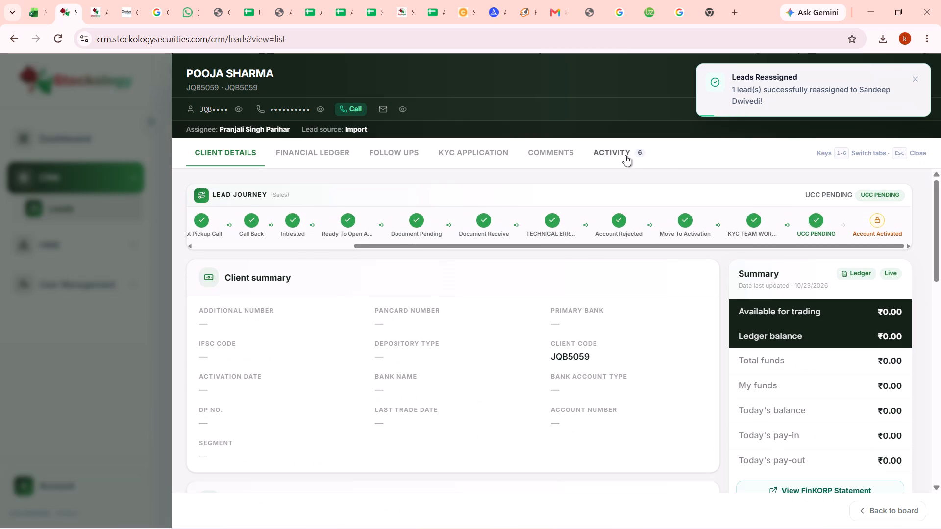
click(625, 155)
scroll(347, 309, down, 5)
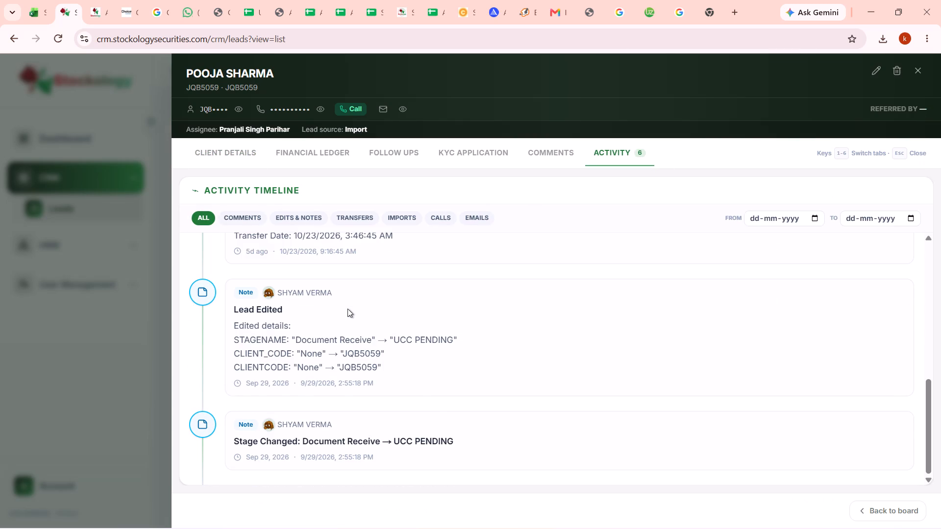
click(121, 299)
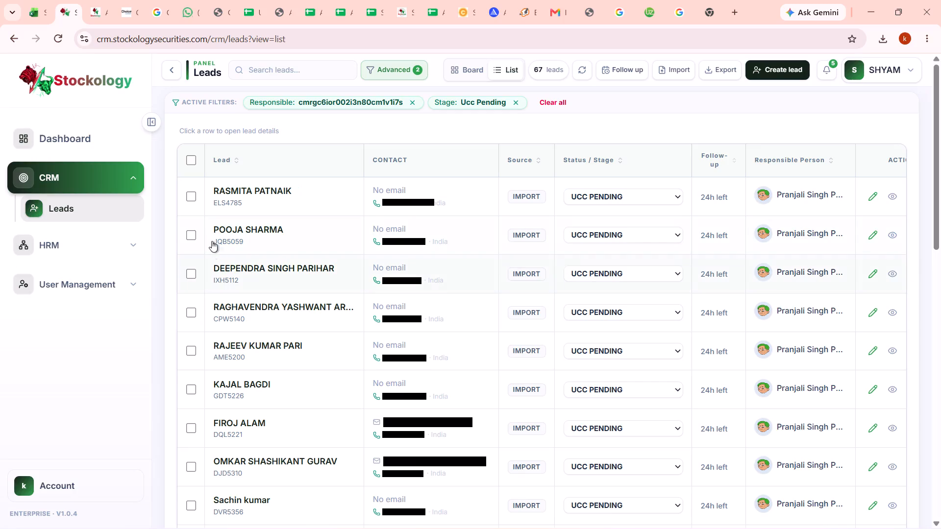
Select only the second lead and reassign it to the Branch Management: Tiger member found by searching "Sandeep".
click(190, 232)
click(430, 464)
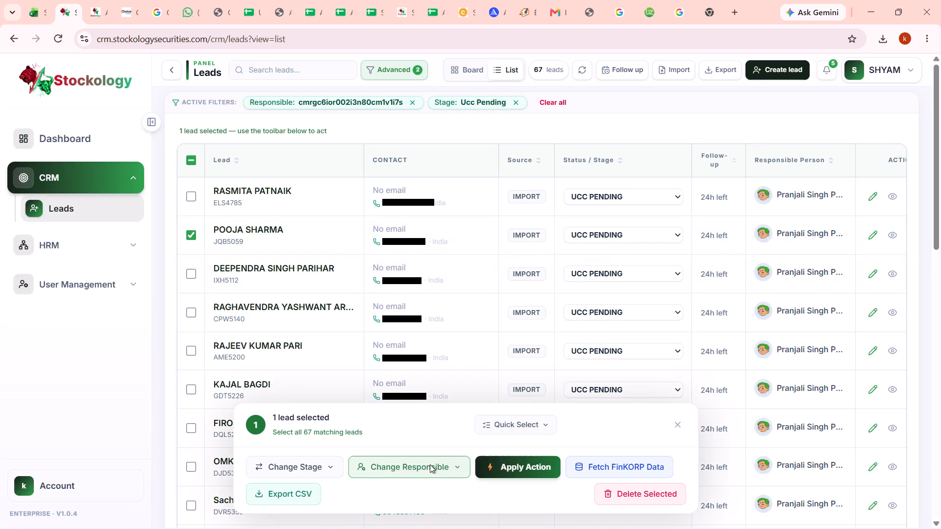
key(ctrl+v)
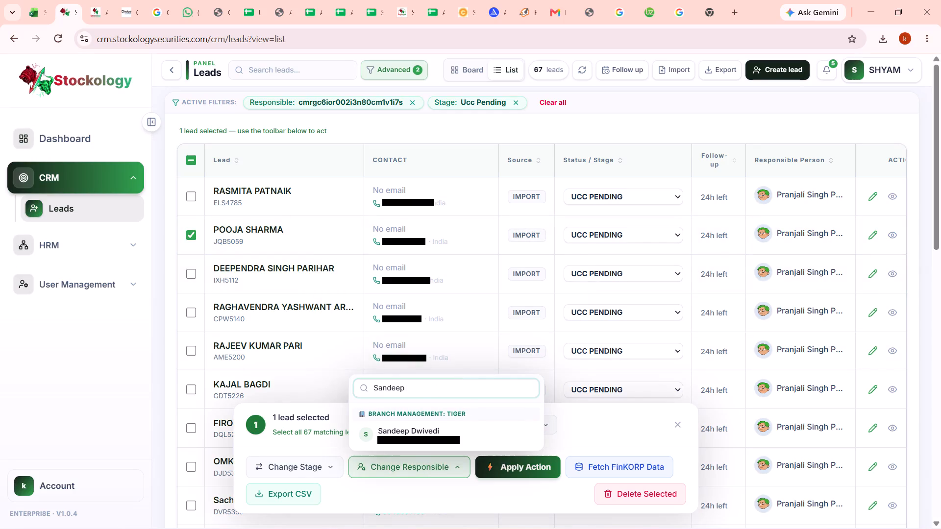
click(413, 430)
click(521, 381)
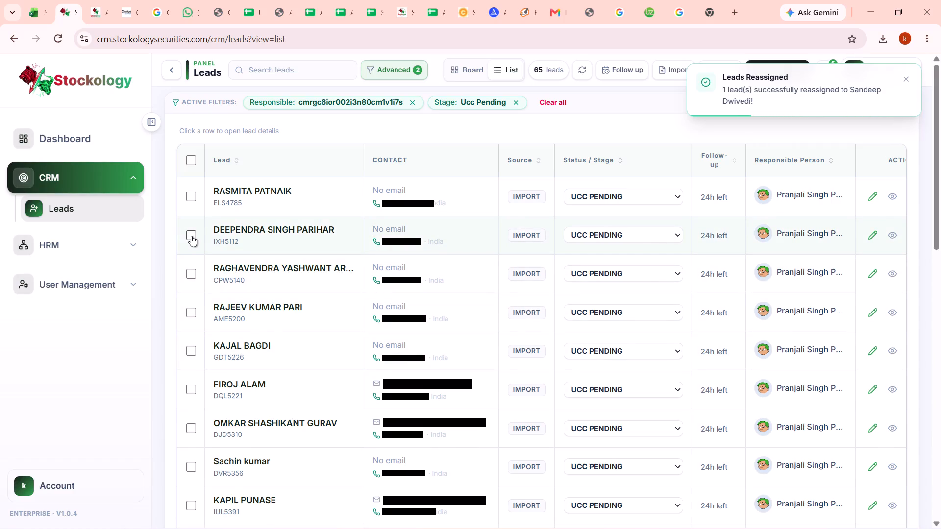
Check the new second lead's activity timeline for who handled it before the change to UCC PENDING.
click(891, 235)
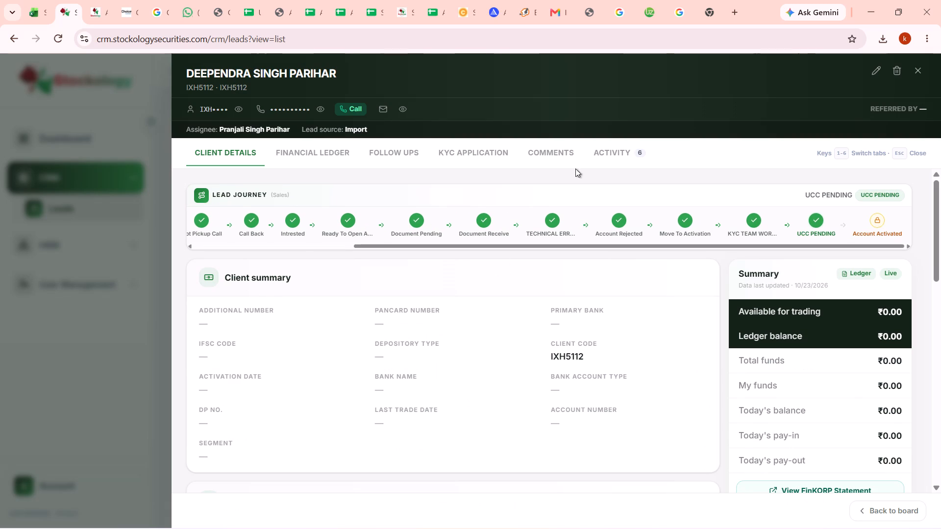
click(600, 153)
scroll(333, 386, down, 5)
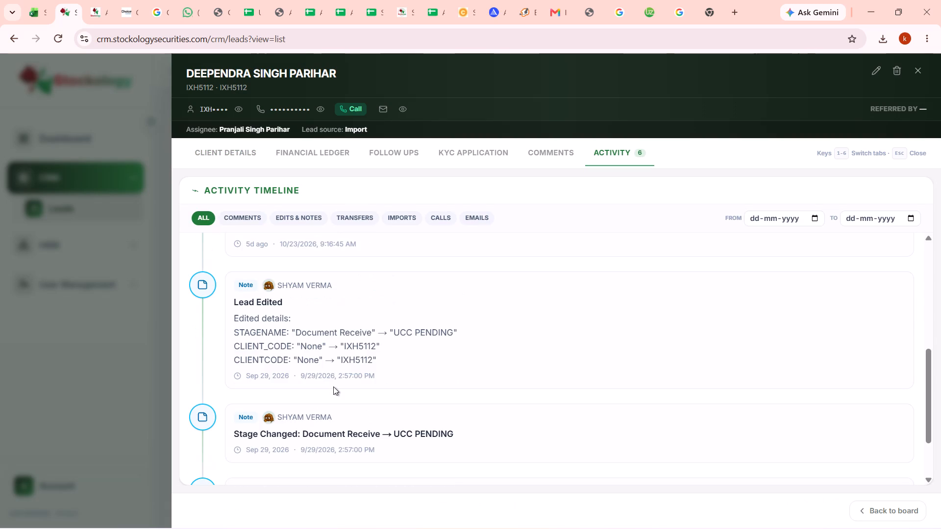
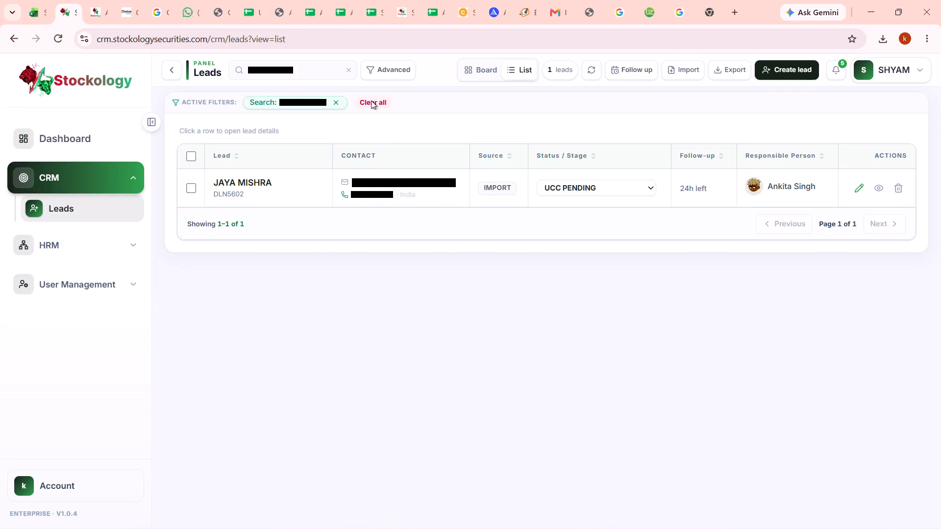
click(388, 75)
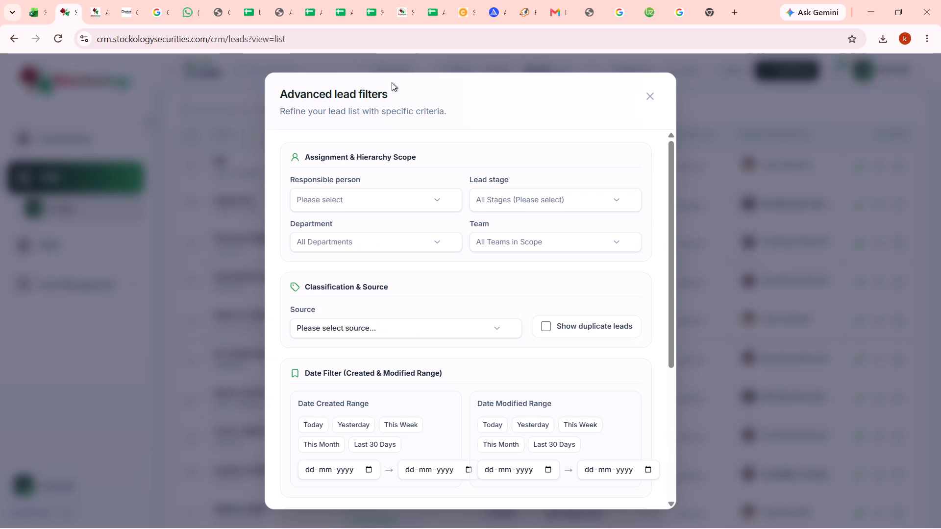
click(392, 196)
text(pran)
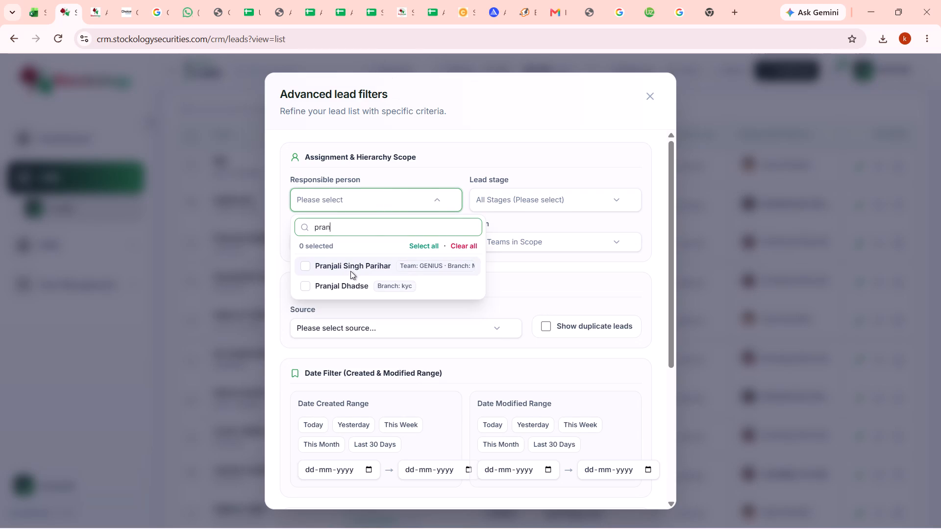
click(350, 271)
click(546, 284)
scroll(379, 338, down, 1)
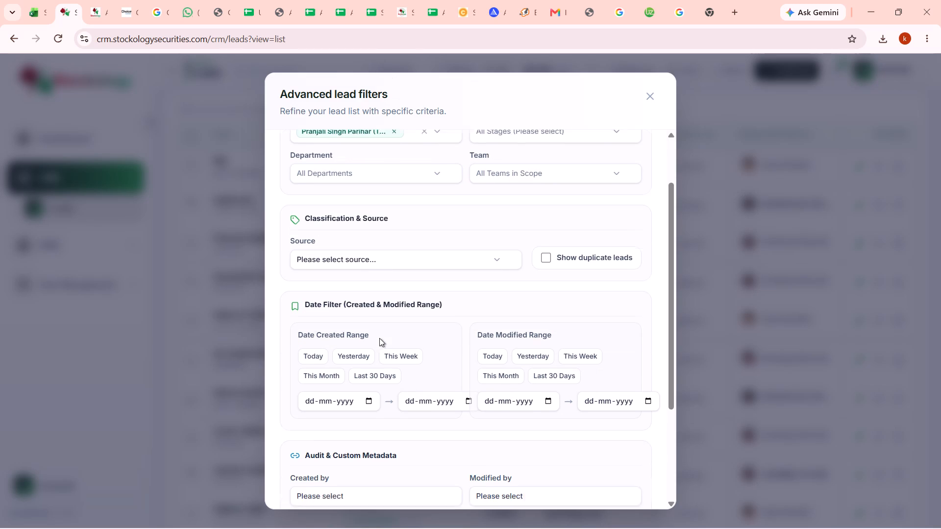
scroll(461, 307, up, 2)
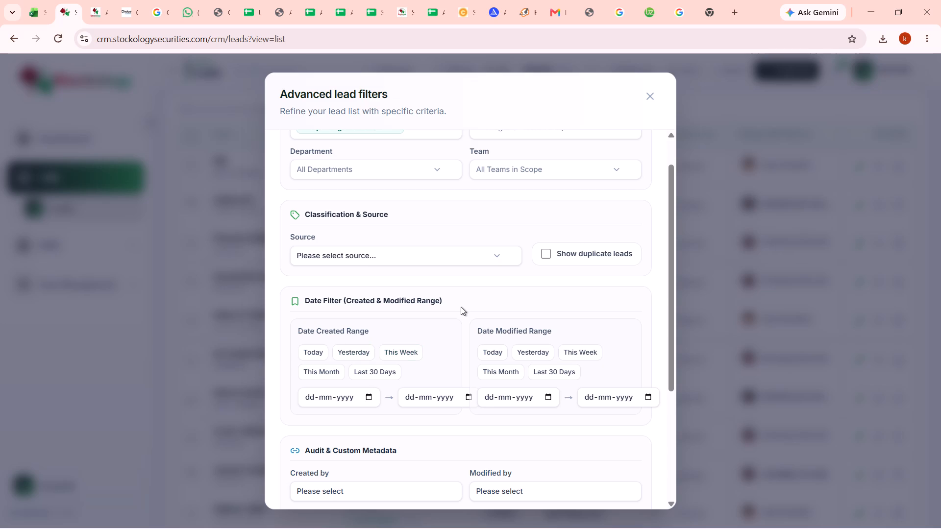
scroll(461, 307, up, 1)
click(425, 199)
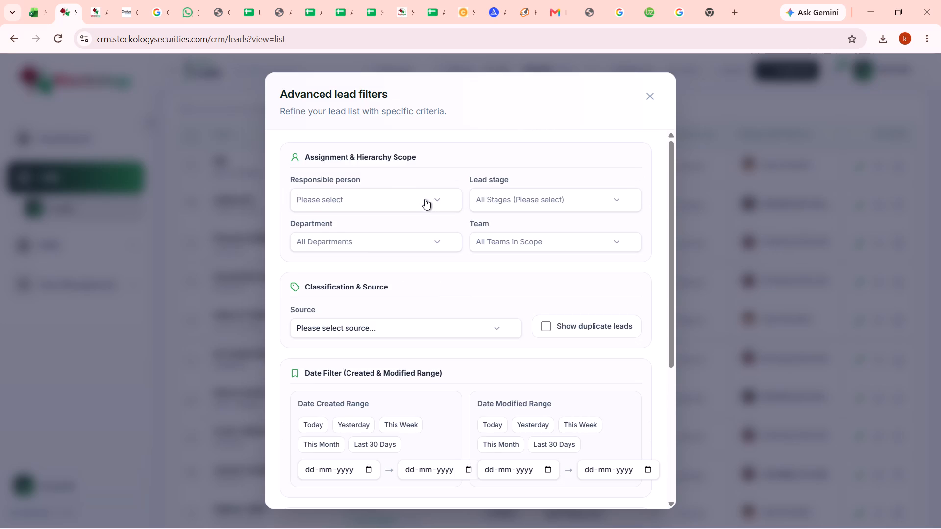
Set the start of the Date Modified range in the advanced lead filters to 23-10-2026.
scroll(396, 334, down, 2)
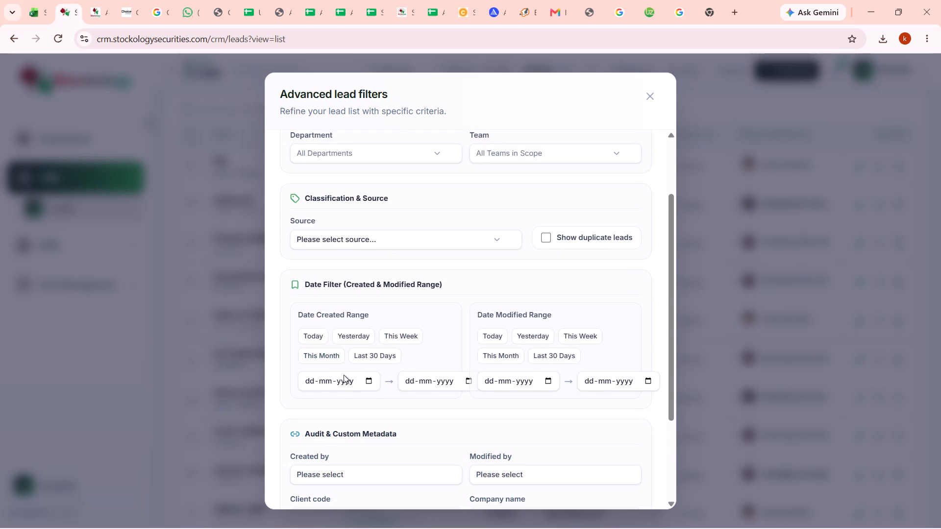
click(336, 381)
click(565, 278)
click(505, 381)
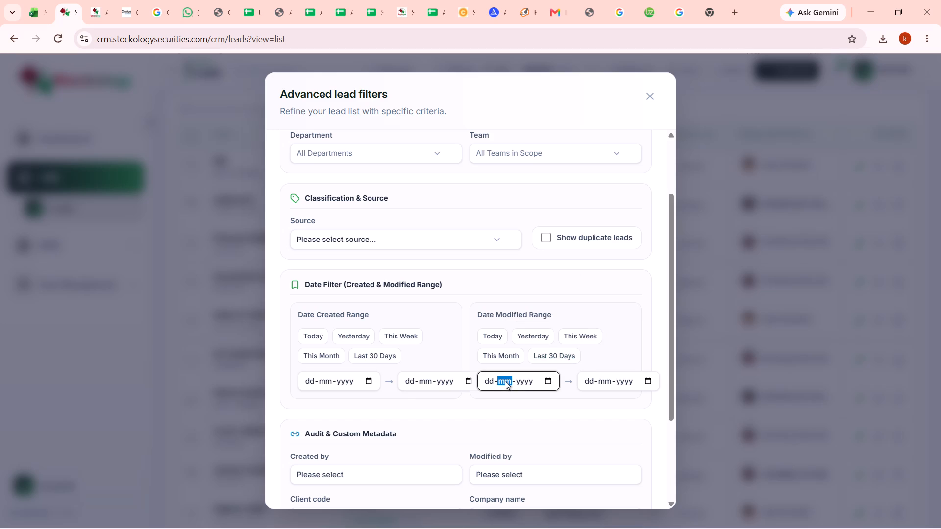
click(488, 383)
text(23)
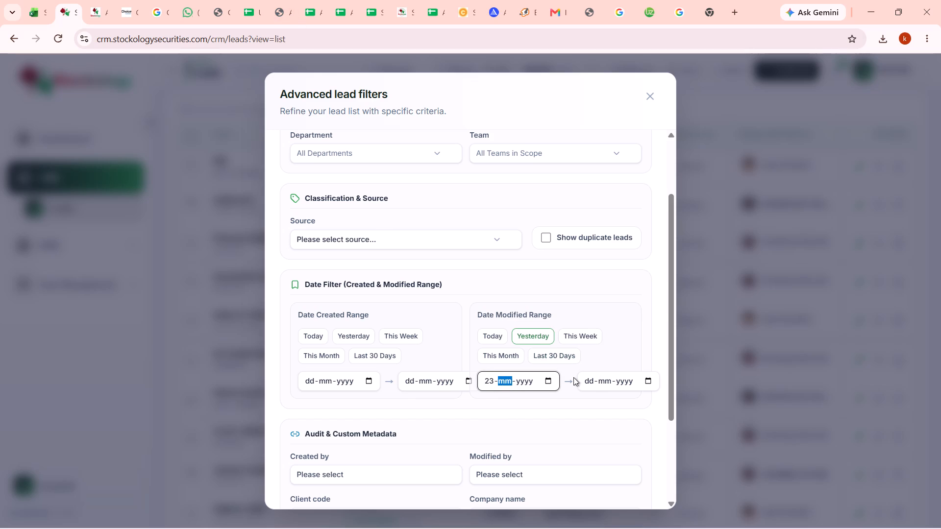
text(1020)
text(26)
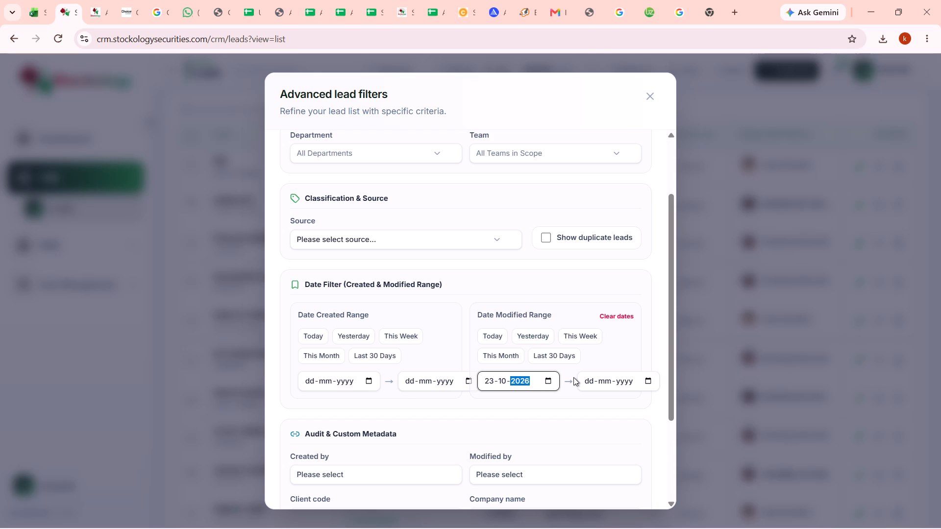
Set the end of the Date Modified range to 23-10-2026 and apply the filters.
click(591, 382)
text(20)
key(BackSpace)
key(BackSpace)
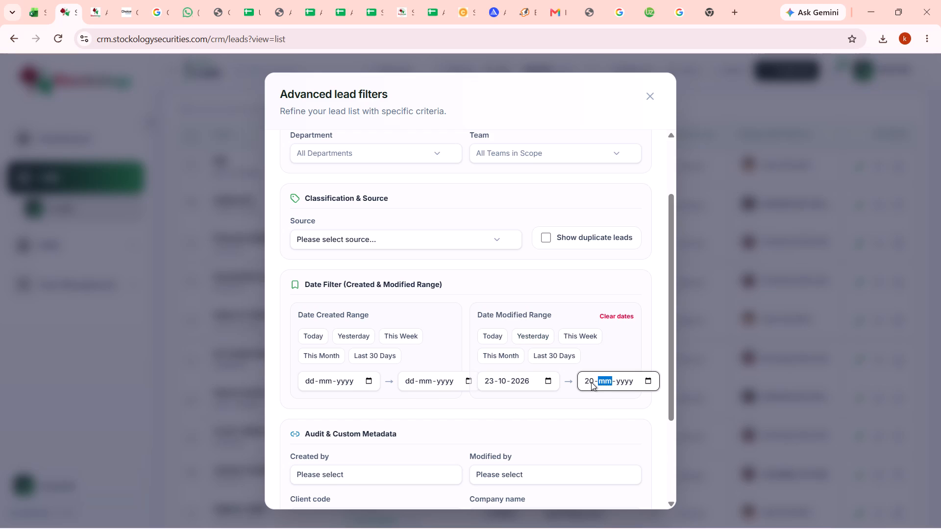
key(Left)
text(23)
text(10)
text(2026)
click(565, 264)
scroll(565, 264, down, 3)
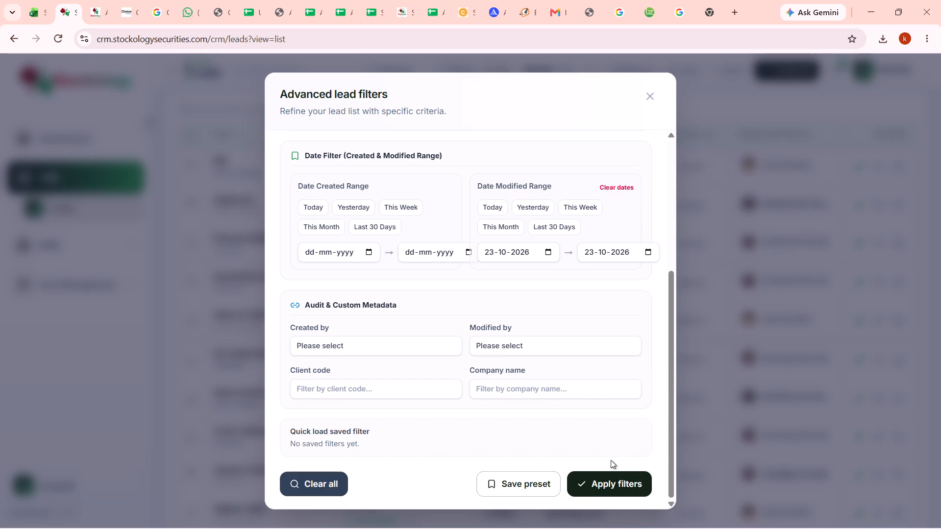
click(603, 482)
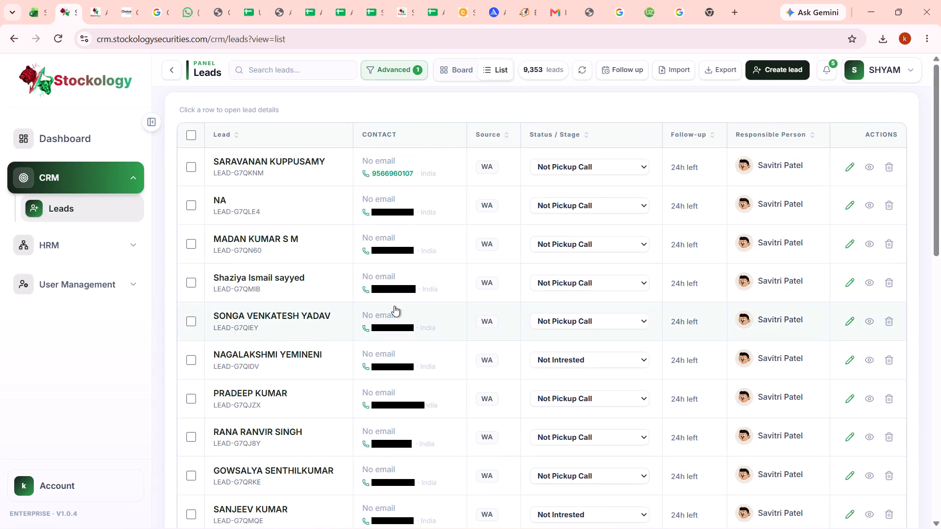
Skim the filtered leads, and narrow them to the Team: GENIUS responsible person found by searching "pranj".
scroll(394, 306, down, 13)
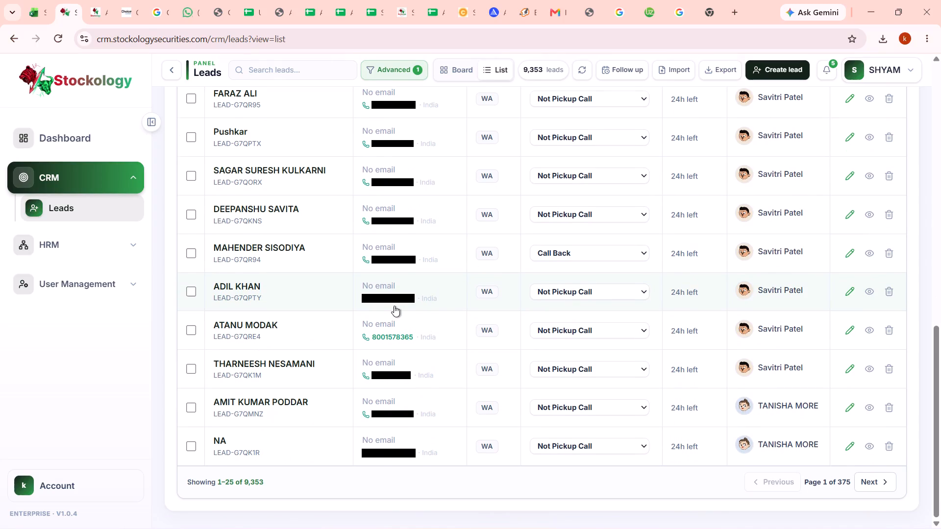
scroll(394, 306, up, 8)
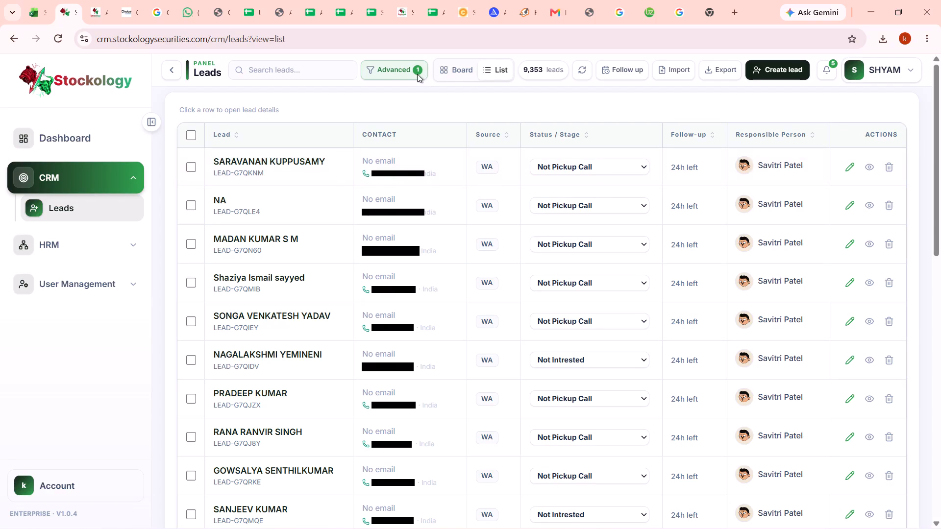
click(403, 72)
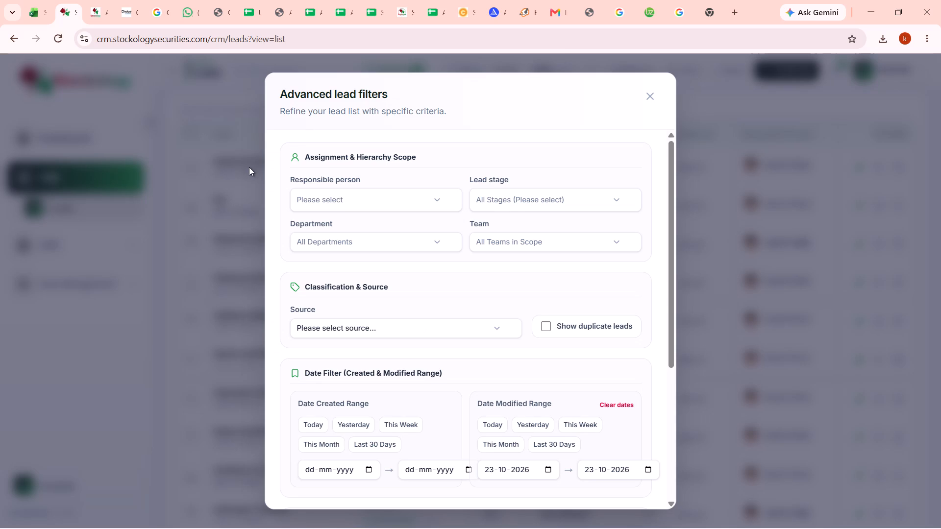
click(328, 193)
text(pranj)
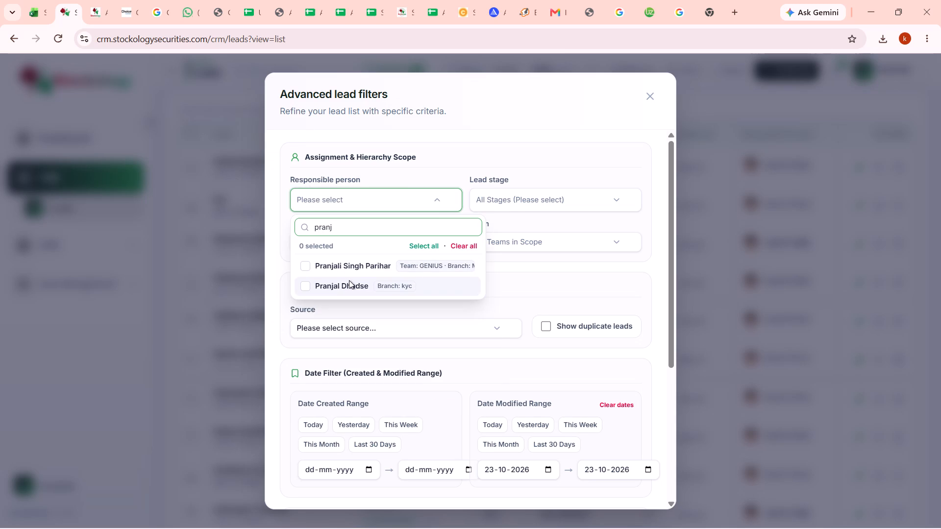
click(353, 268)
click(580, 290)
scroll(580, 290, down, 3)
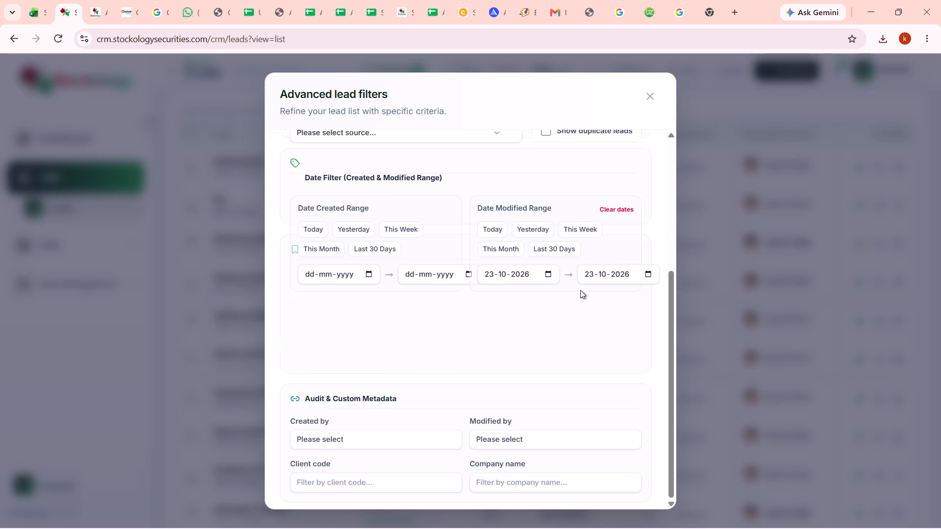
click(622, 481)
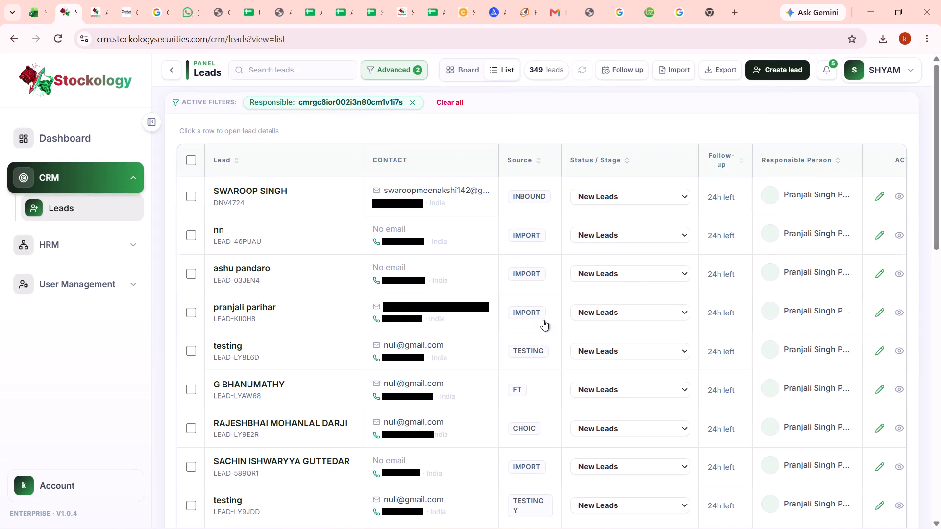
Look over this person's leads, and add the lead stage Account Activated to the applied filters.
scroll(342, 355, down, 5)
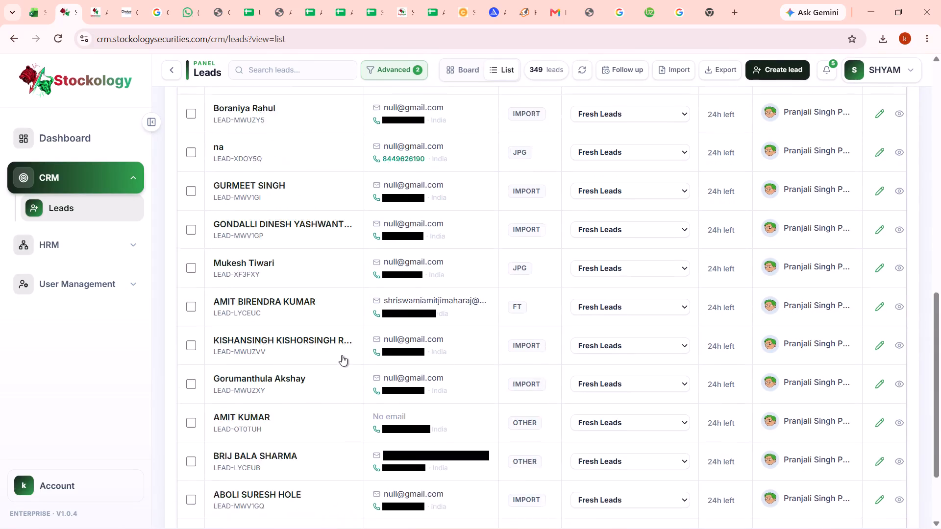
scroll(342, 355, down, 4)
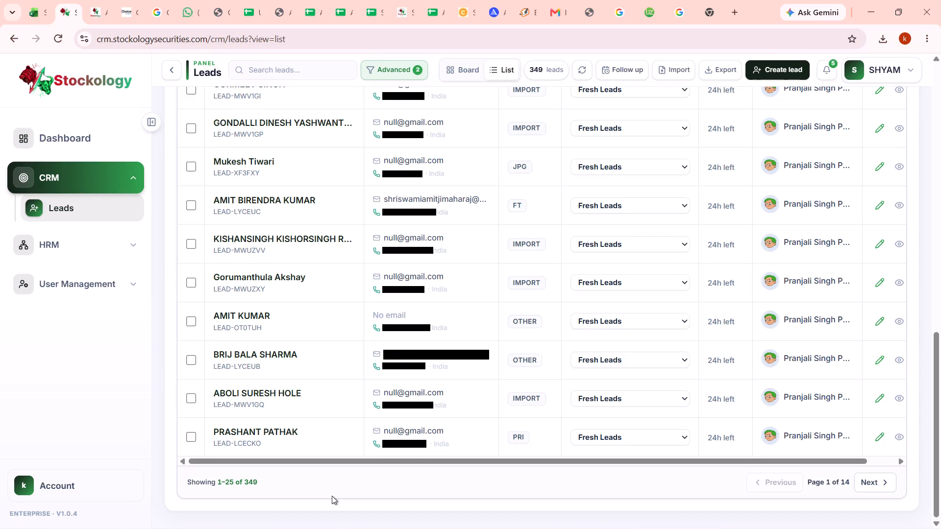
scroll(345, 297, up, 4)
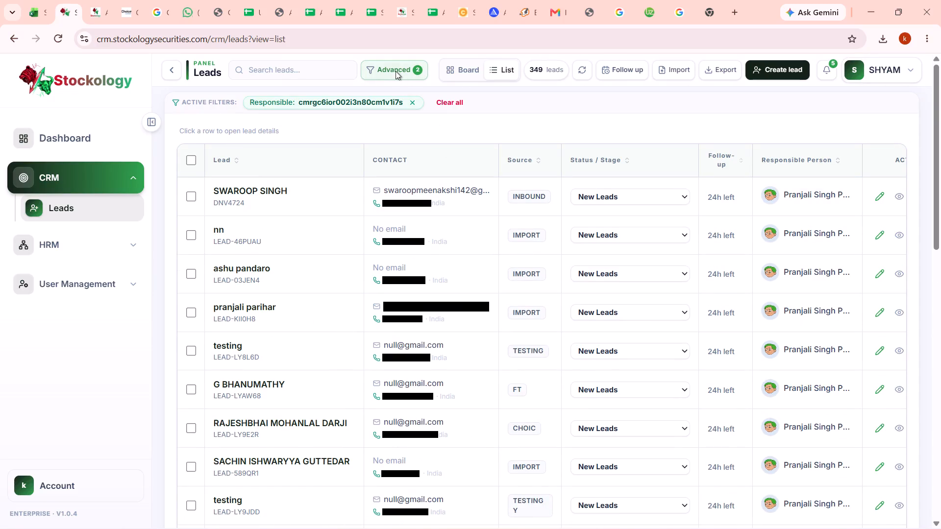
click(396, 71)
click(520, 205)
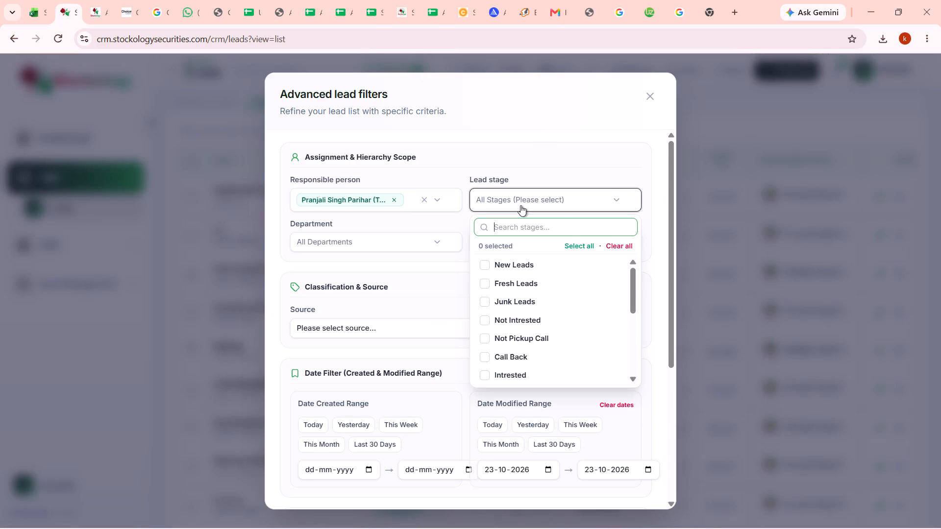
text(ac)
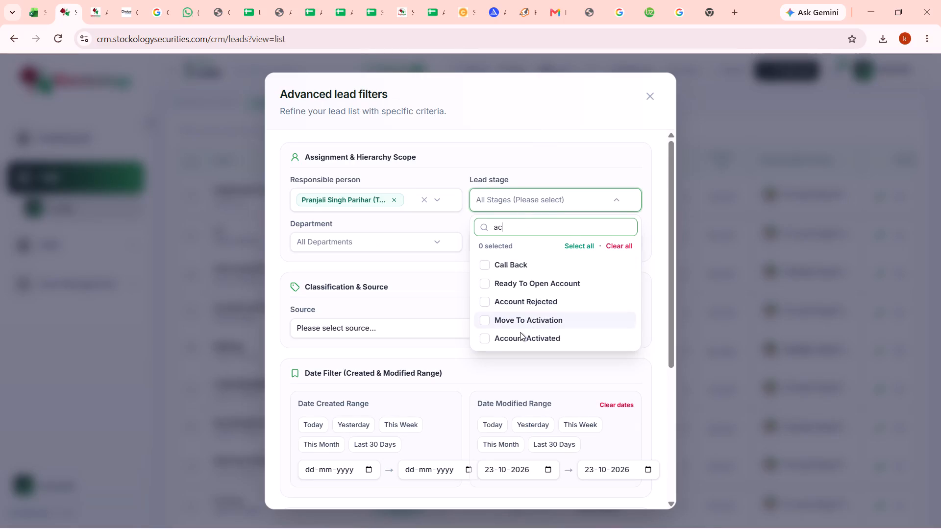
click(517, 335)
click(657, 348)
scroll(657, 348, down, 6)
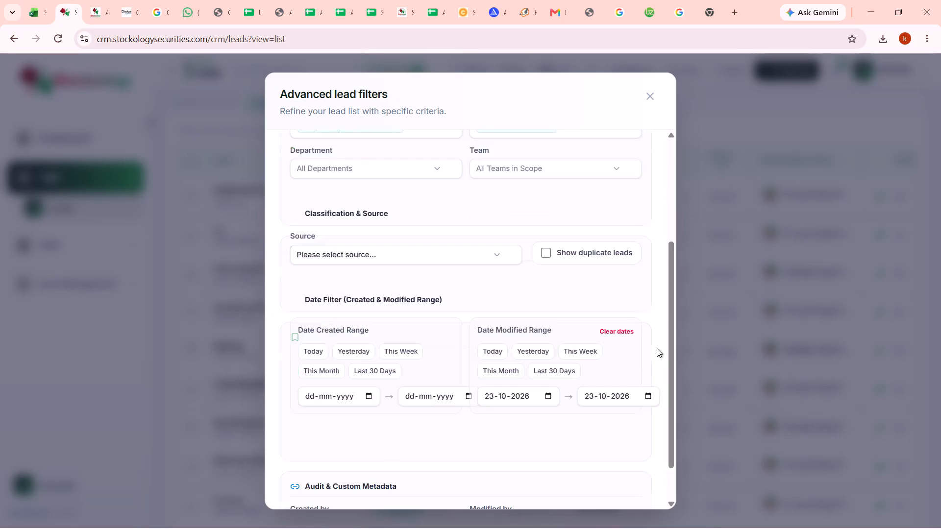
click(610, 480)
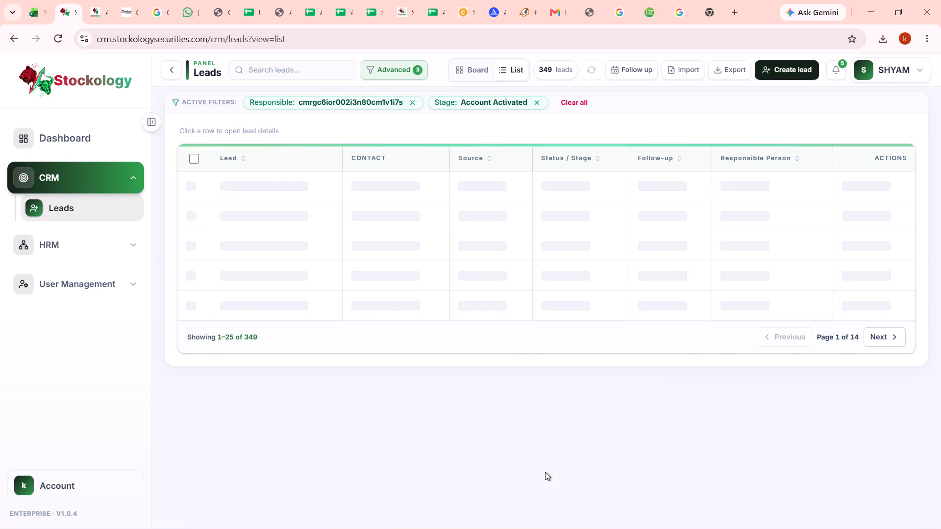
Look through the first page of the responsible person's Account Activated leads.
scroll(474, 358, down, 7)
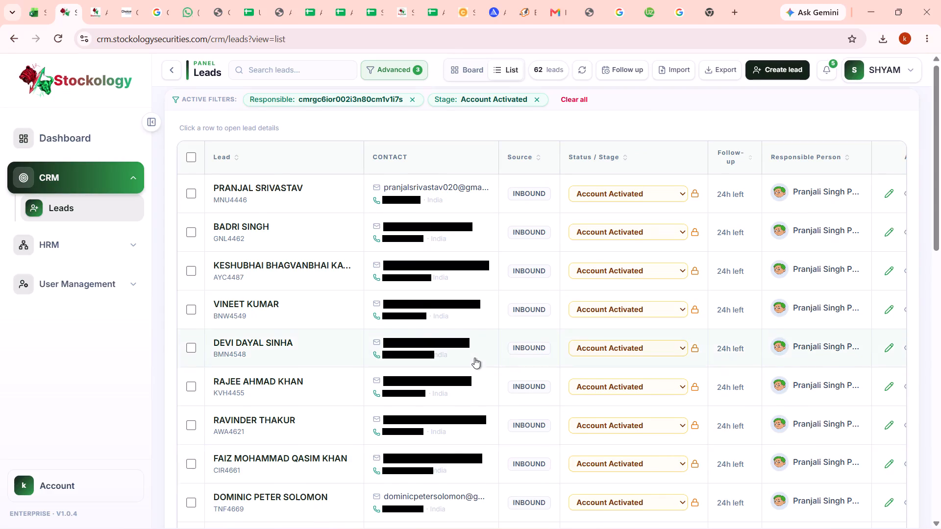
scroll(474, 358, down, 3)
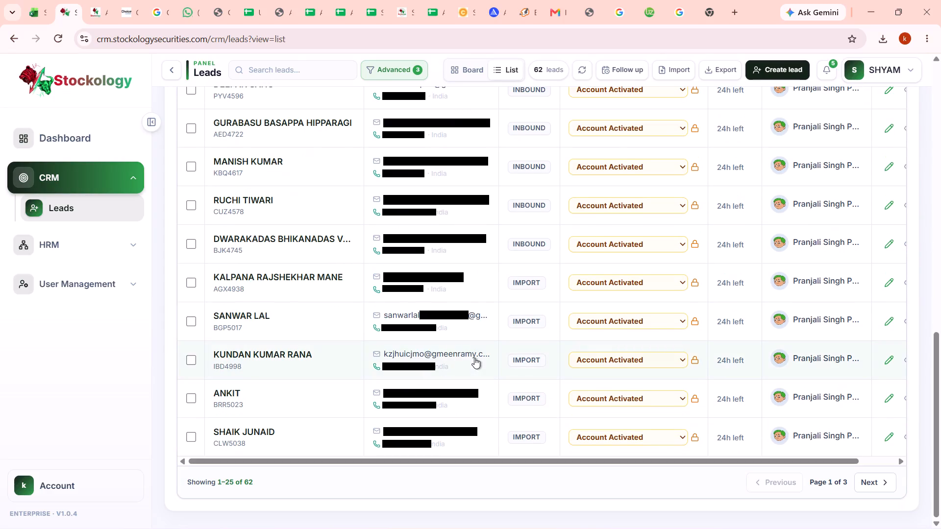
scroll(474, 358, up, 2)
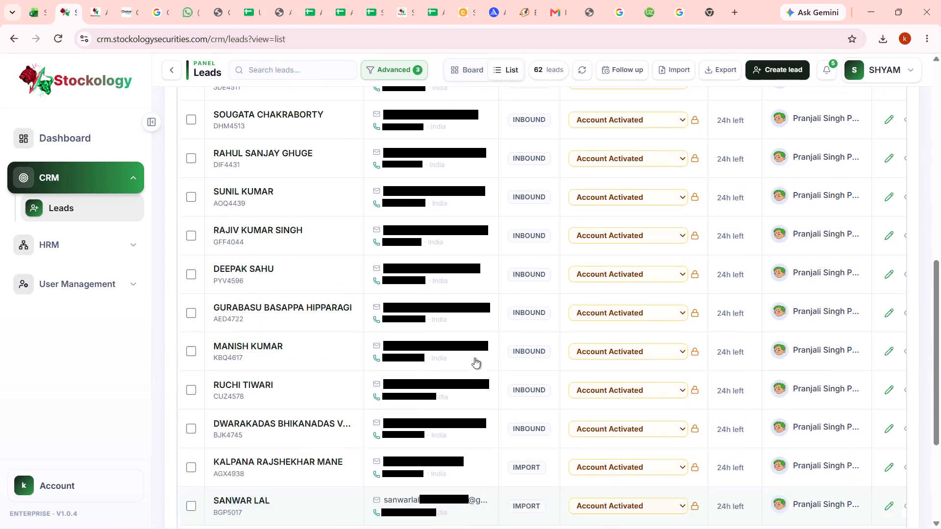
scroll(474, 358, up, 4)
scroll(474, 358, down, 4)
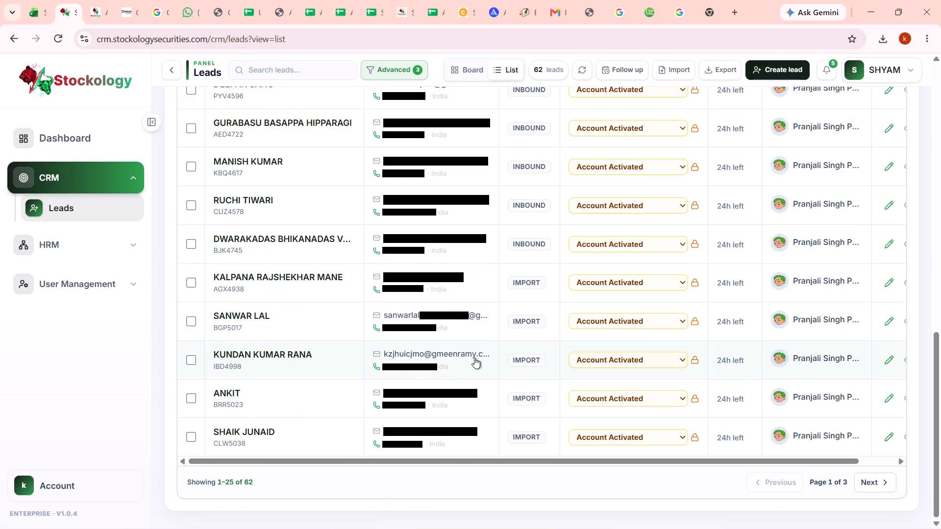
scroll(474, 358, up, 10)
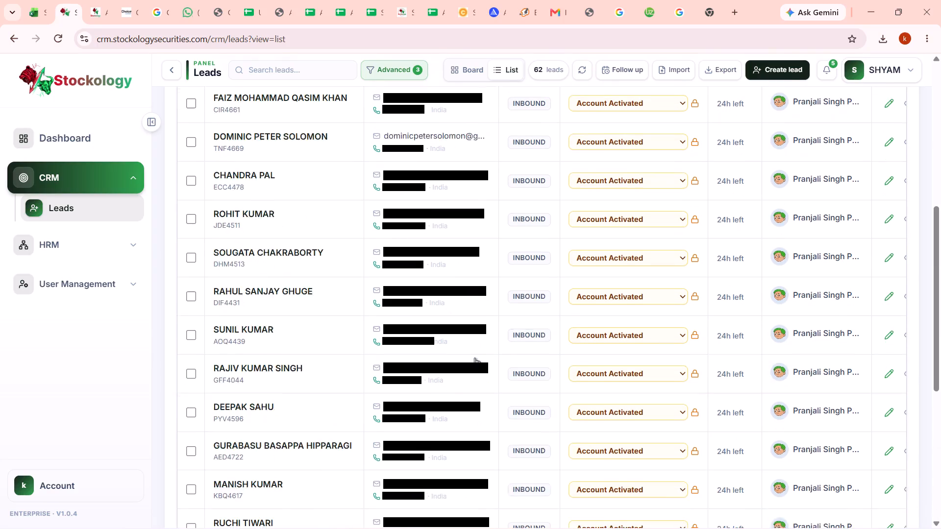
Check the date ranges set in the advanced lead filters, and close the filters without changing them.
scroll(474, 358, up, 2)
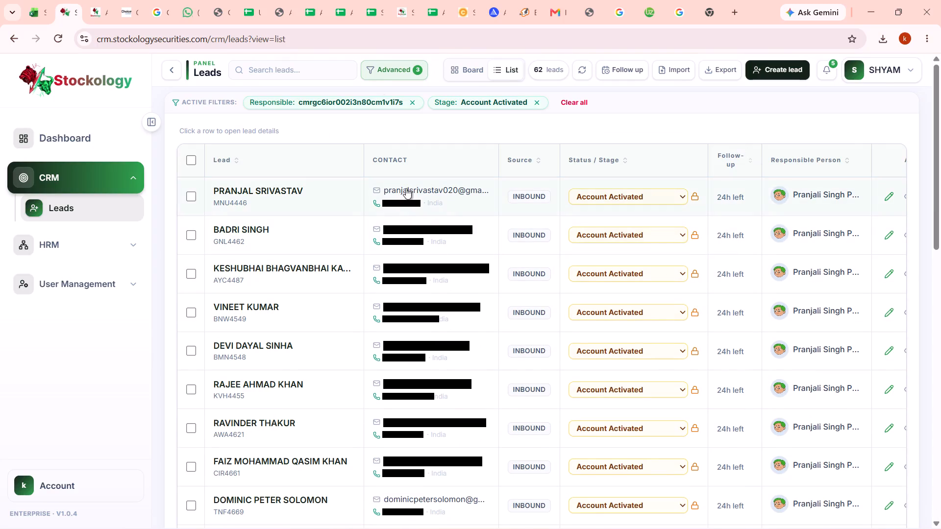
click(395, 75)
scroll(498, 301, down, 3)
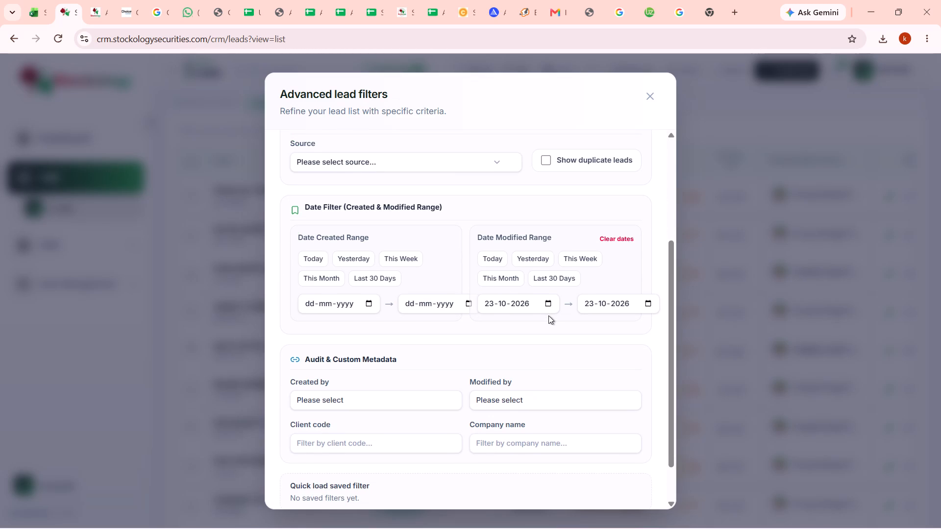
click(758, 251)
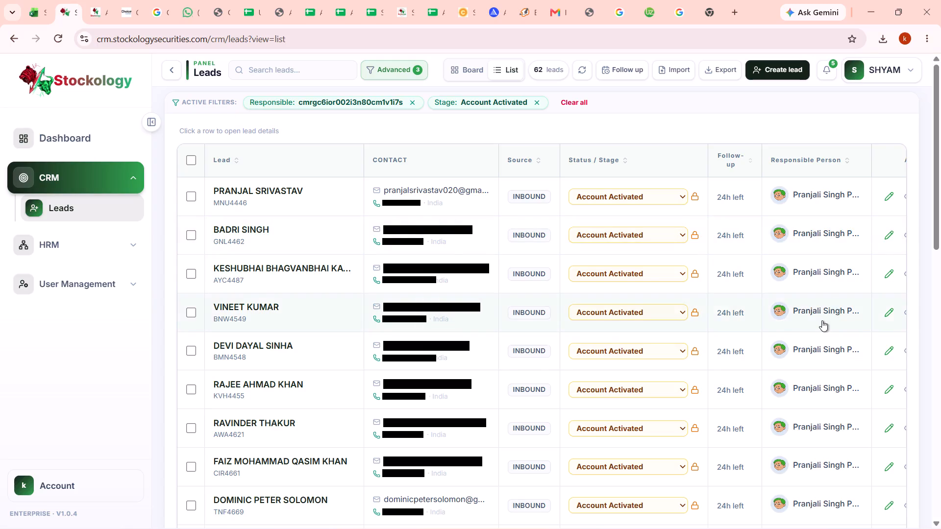
Open the fourth listed Account Activated lead and read its activity timeline for transfers, edits and who created it.
scroll(822, 320, left, 2)
click(867, 313)
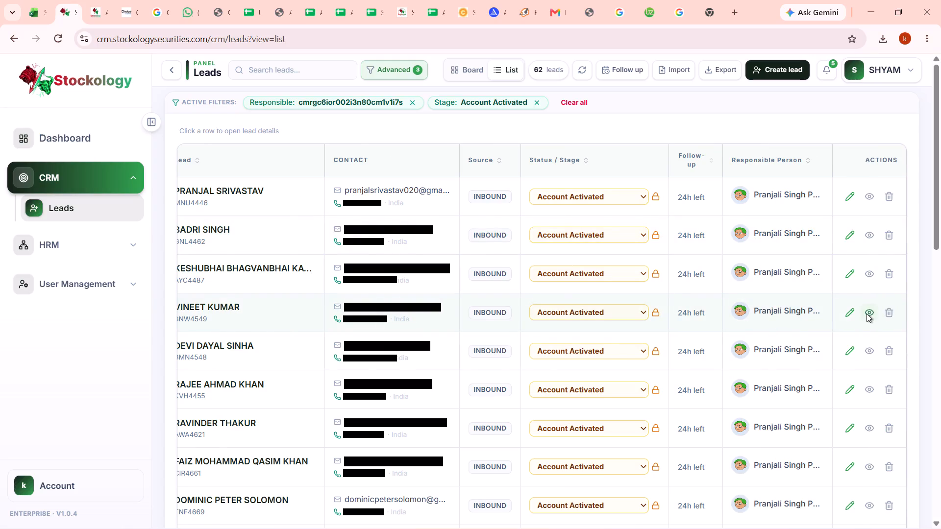
click(610, 158)
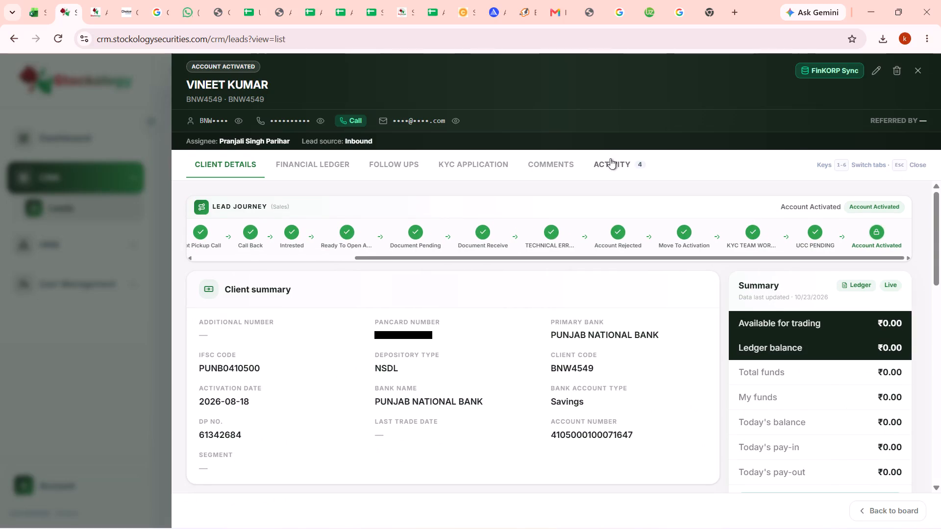
scroll(435, 321, down, 5)
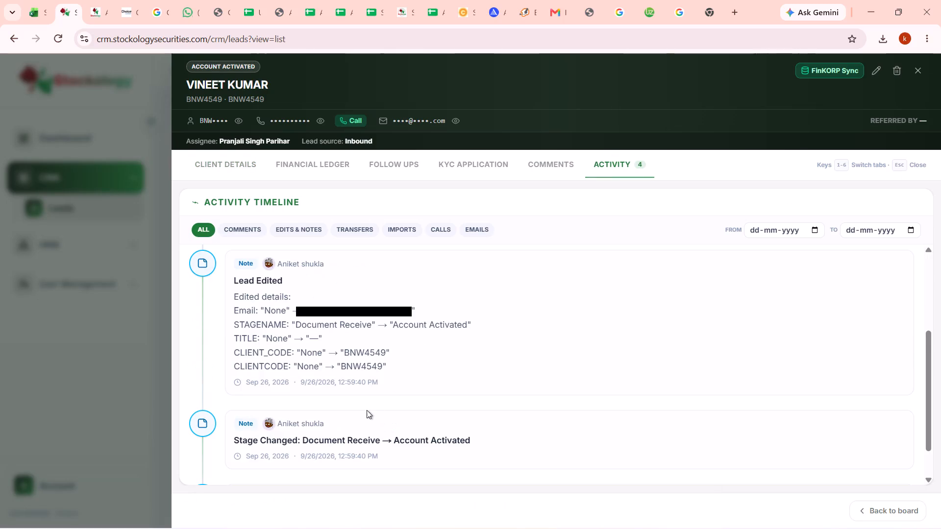
scroll(316, 407, up, 1)
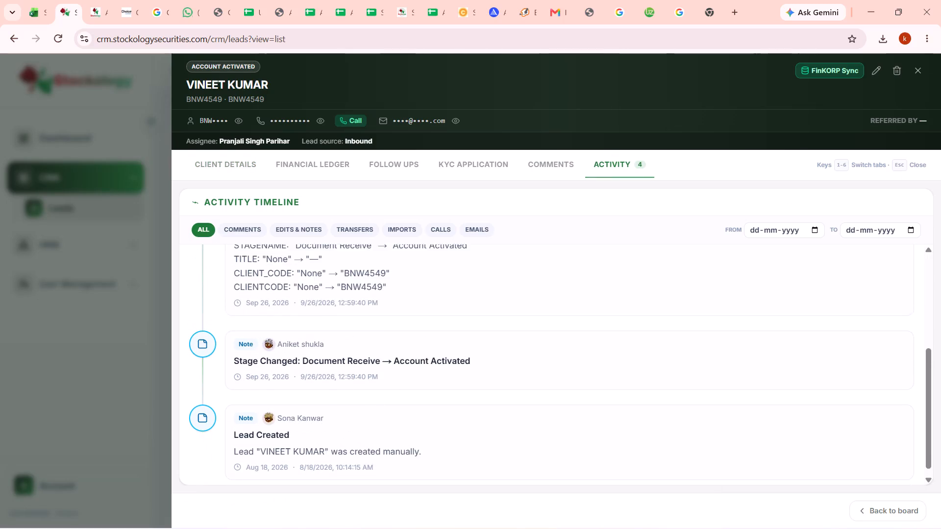
scroll(316, 407, up, 1)
scroll(316, 407, down, 1)
scroll(316, 407, up, 1)
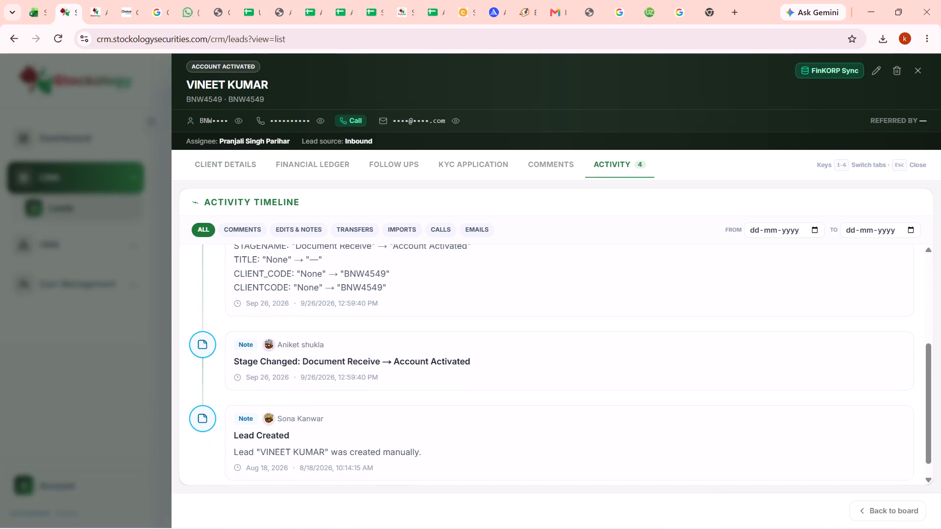
scroll(316, 407, up, 3)
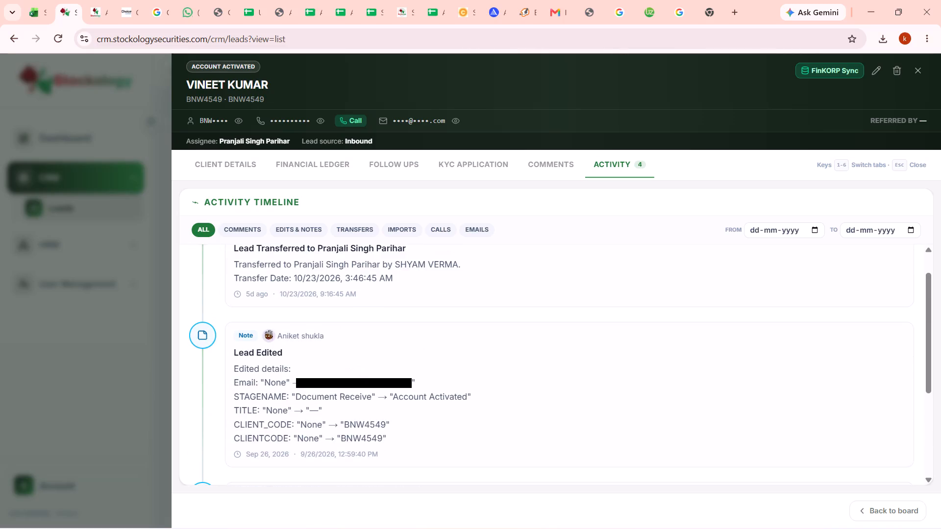
scroll(316, 407, up, 2)
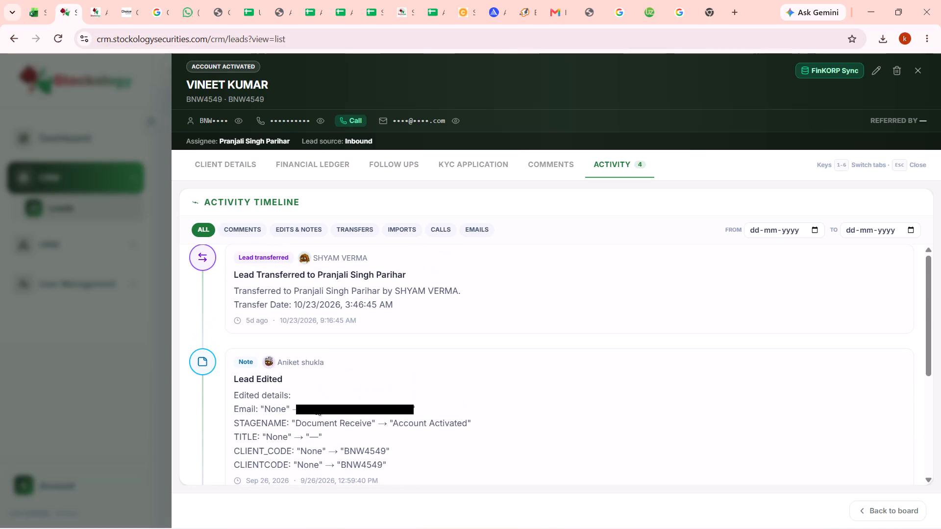
scroll(316, 407, up, 1)
click(92, 345)
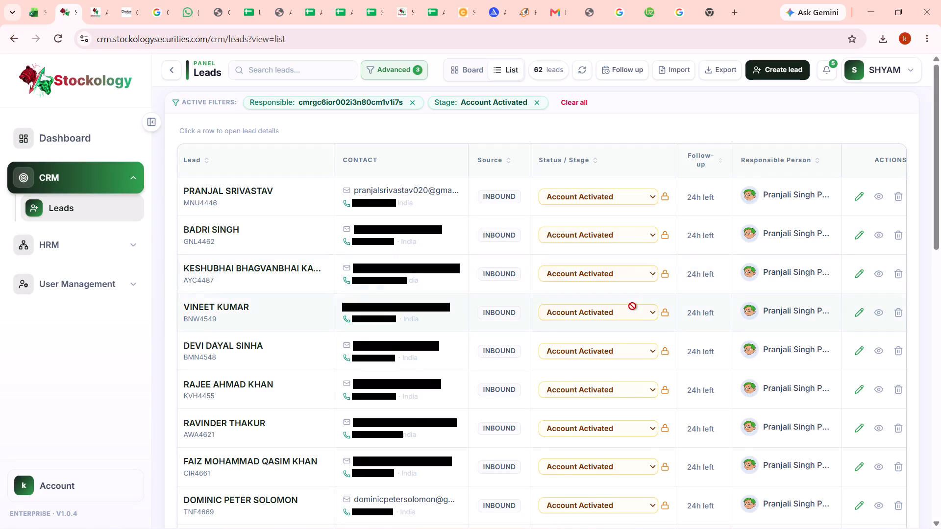
Open the seventh listed lead and examine its activity timeline, including the transfer, the edited details and the lead's creator.
scroll(632, 306, down, 2)
click(881, 323)
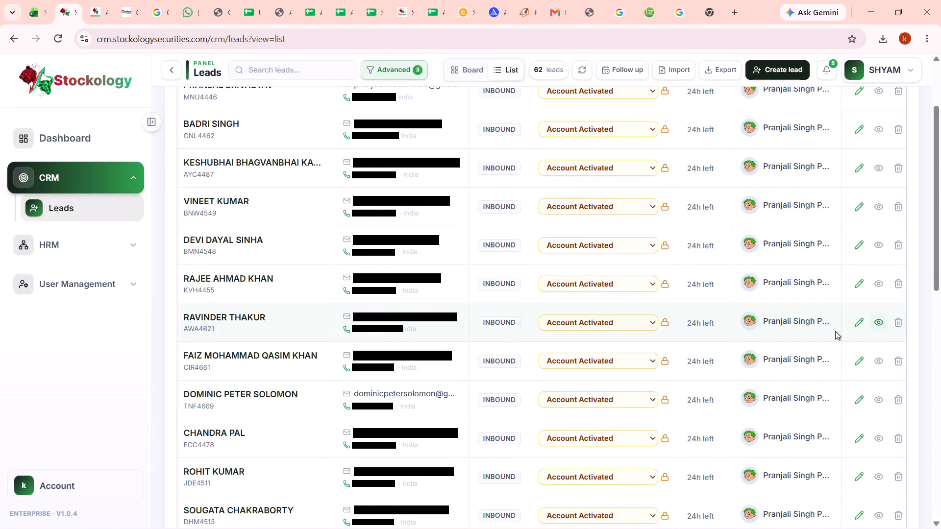
click(611, 166)
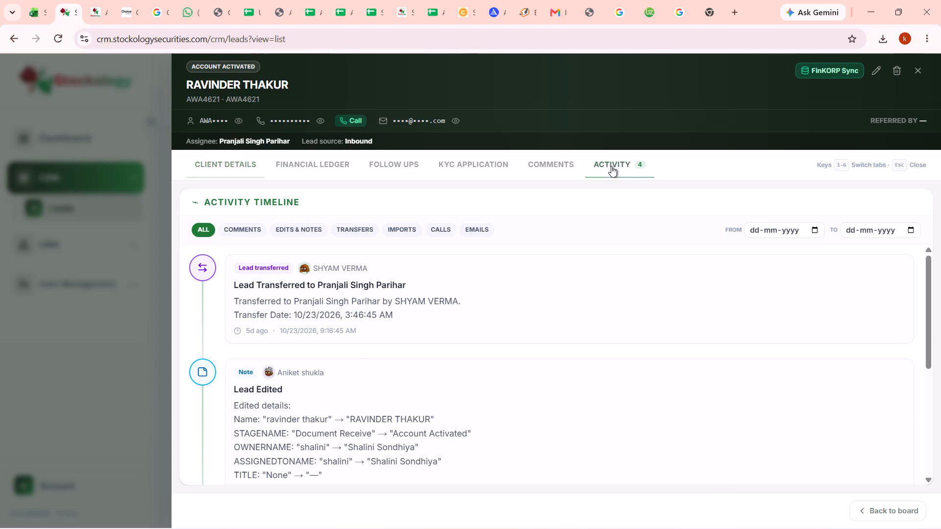
scroll(351, 352, down, 7)
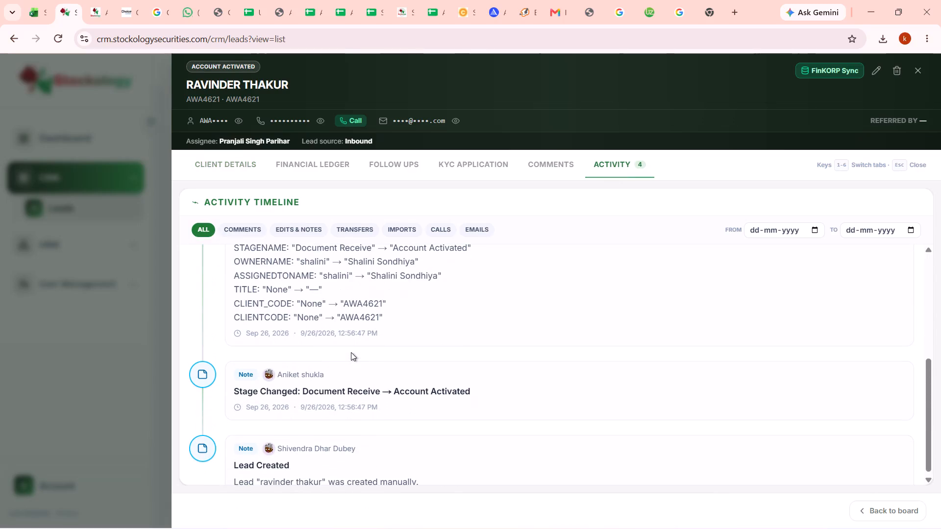
scroll(351, 352, down, 1)
scroll(351, 352, up, 10)
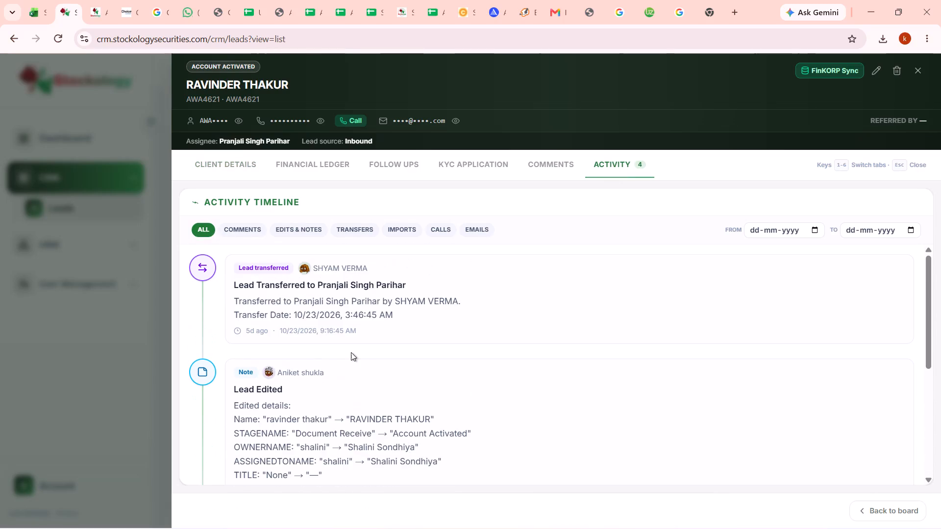
scroll(351, 352, up, 2)
scroll(338, 363, down, 1)
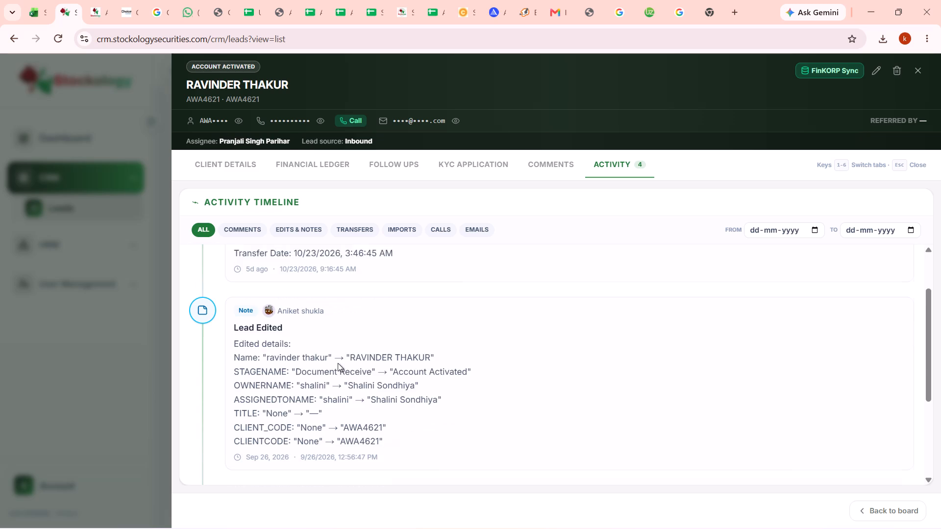
scroll(338, 363, down, 1)
scroll(338, 363, up, 4)
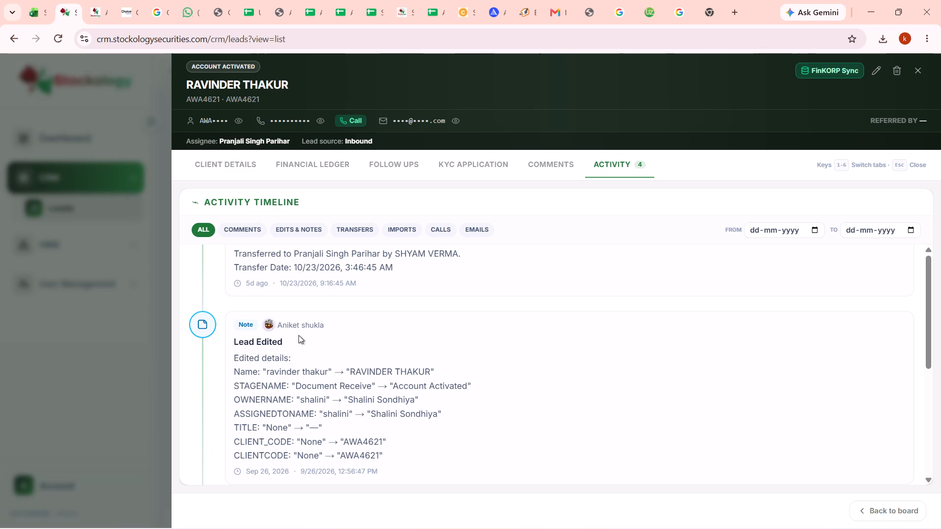
scroll(299, 385, down, 6)
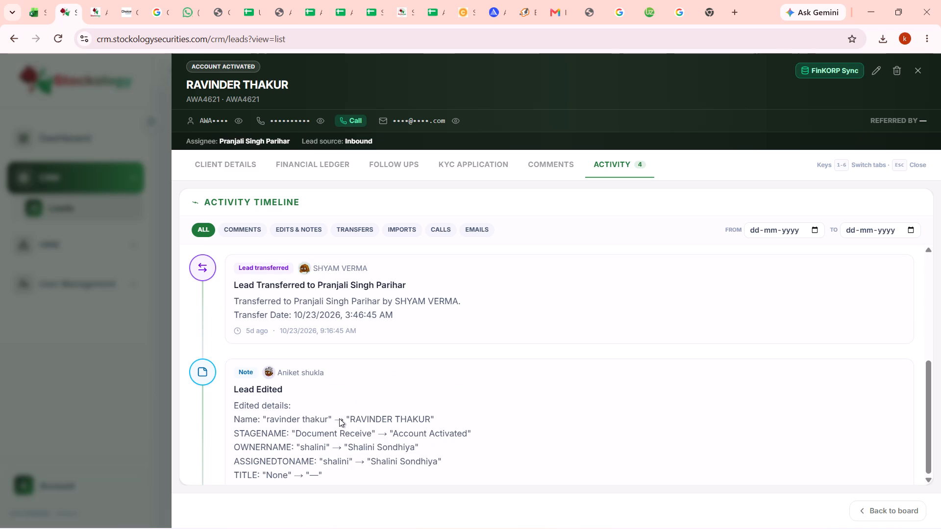
scroll(328, 377, right, 1)
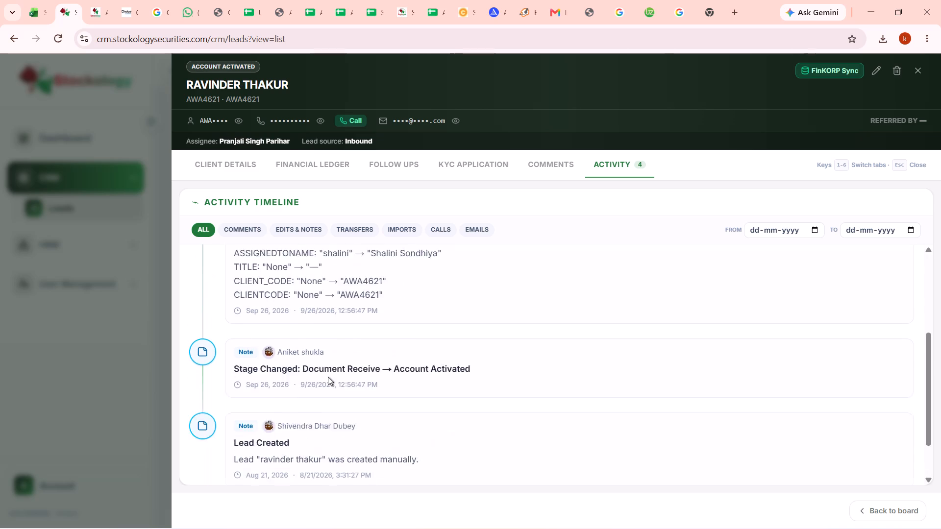
scroll(328, 377, right, 1)
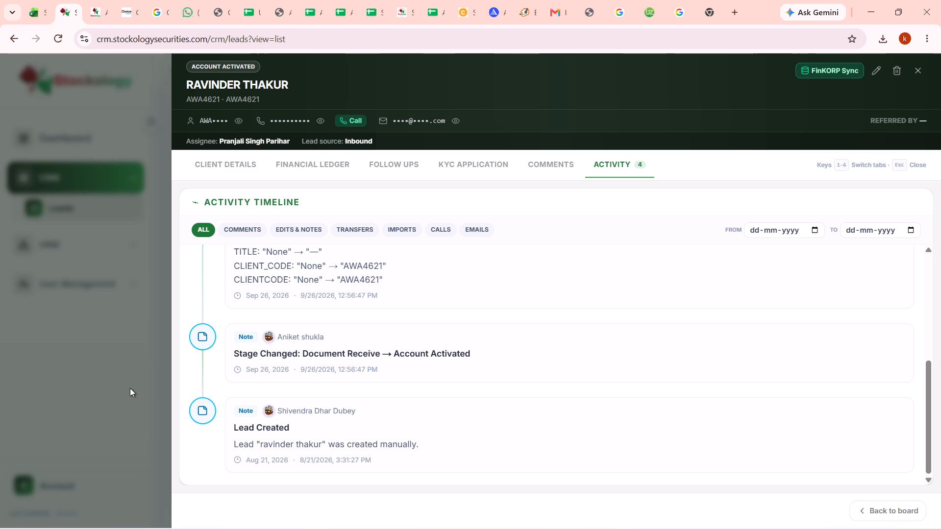
click(278, 407)
drag(352, 410, 277, 413)
click(277, 413)
click(152, 366)
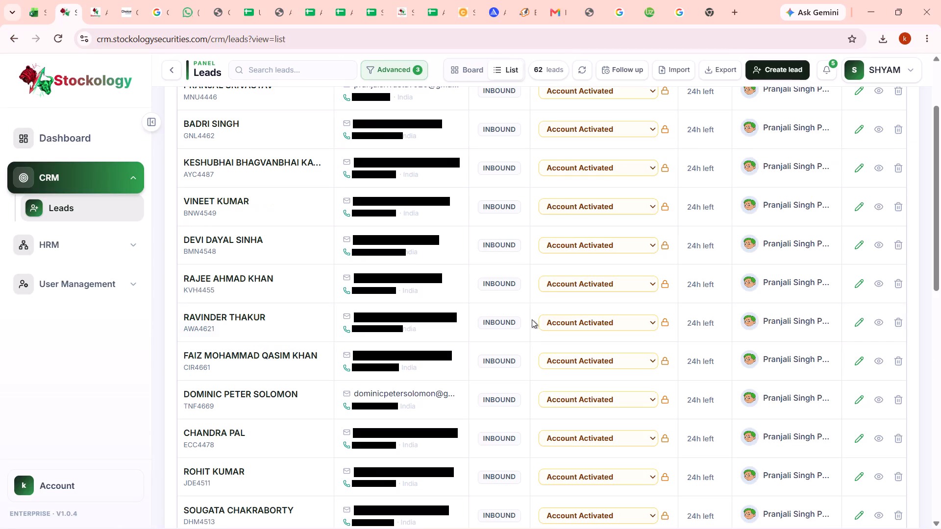
Clear the Date Modified range in the advanced lead filters and apply them, keeping the responsible person and Account Activated stage.
scroll(617, 314, down, 2)
scroll(784, 393, down, 2)
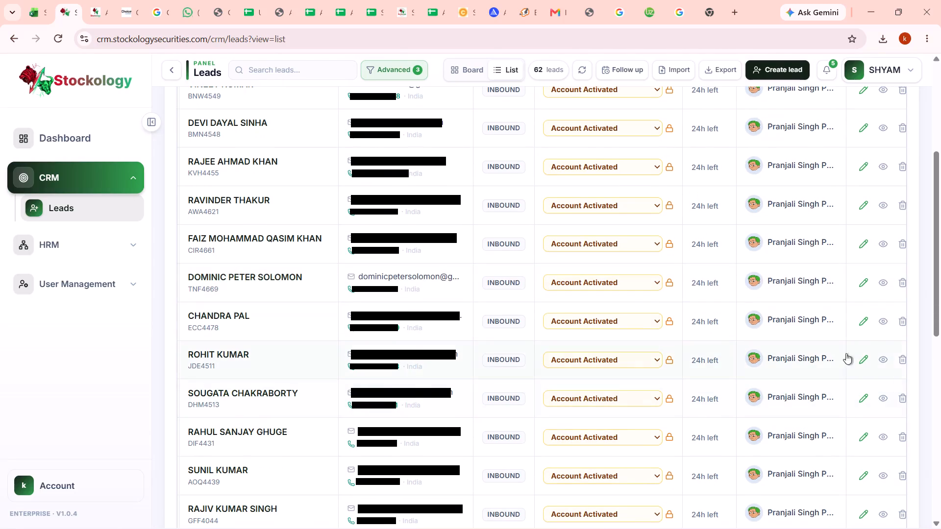
scroll(875, 325, up, 6)
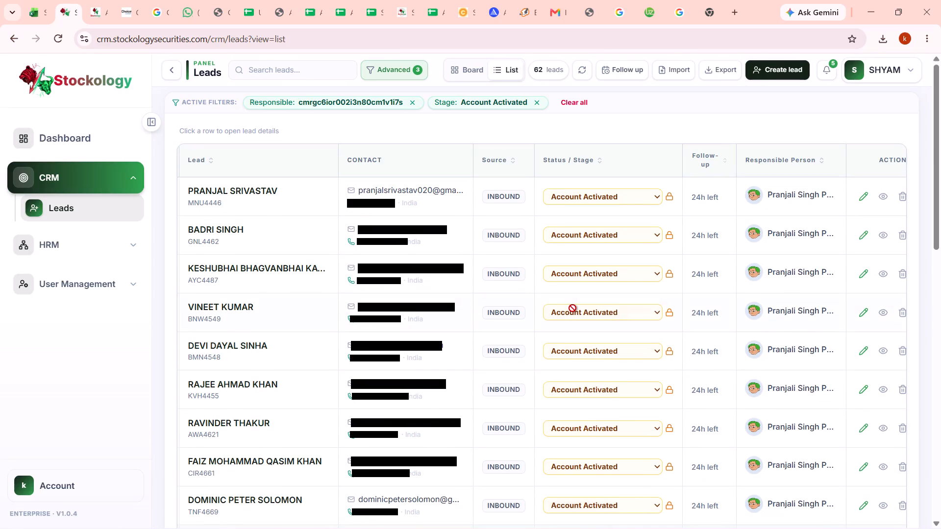
scroll(572, 308, down, 5)
scroll(572, 308, up, 5)
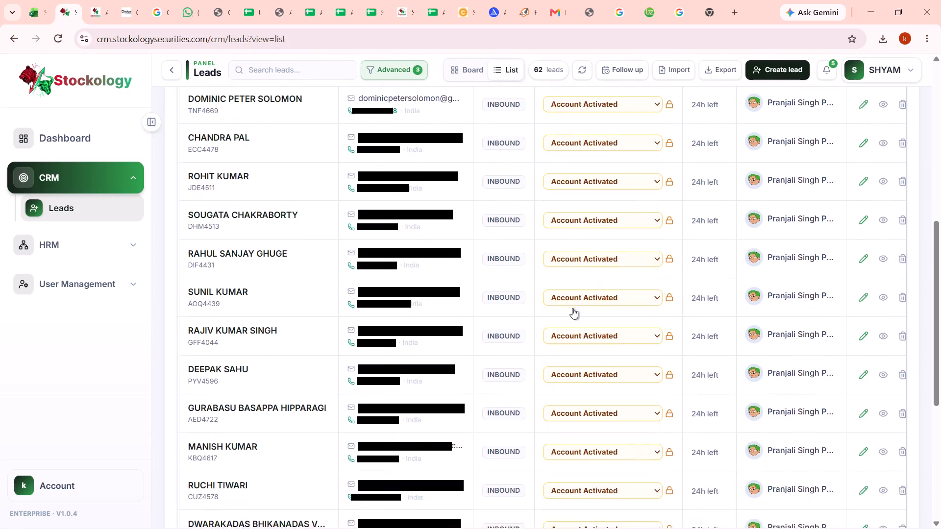
click(401, 69)
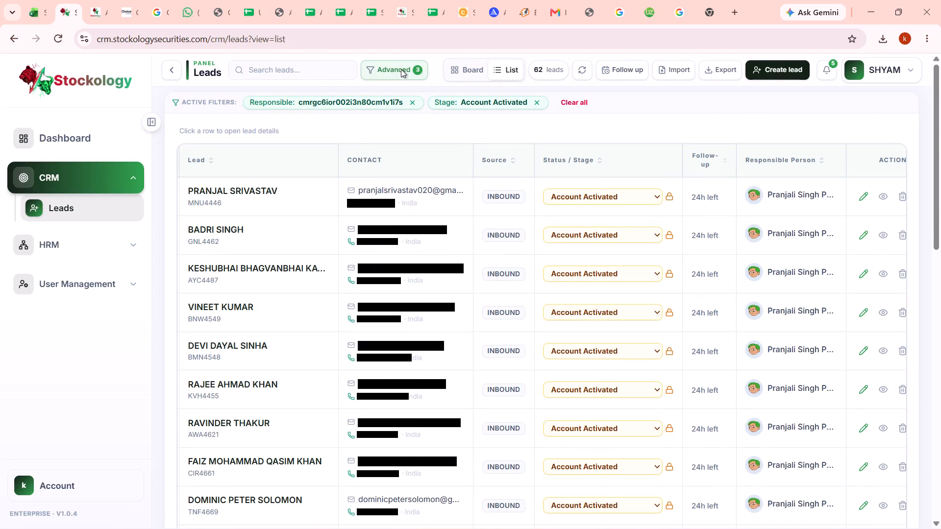
scroll(387, 278, down, 3)
scroll(387, 278, up, 3)
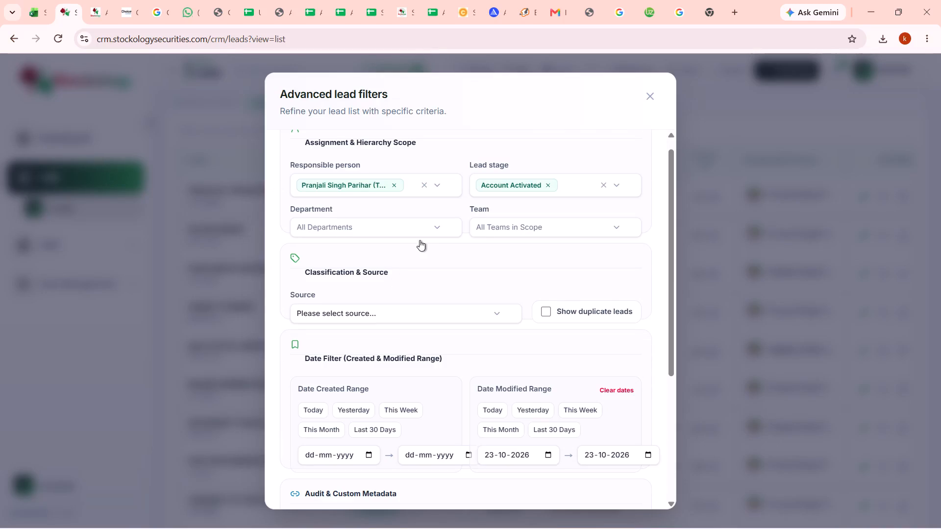
scroll(606, 389, down, 1)
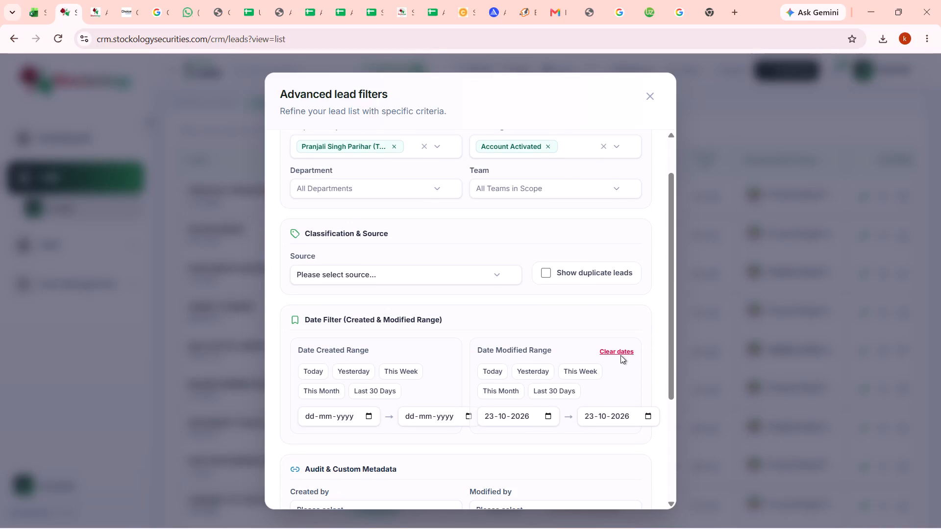
click(620, 355)
scroll(572, 305, down, 3)
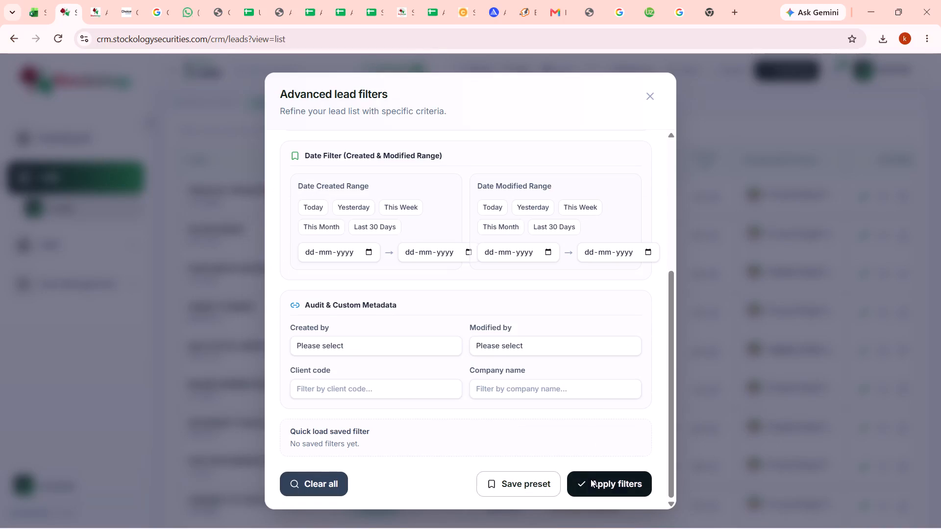
click(591, 479)
Look through the first page of the responsible person's Account Activated leads without the date restriction.
scroll(470, 331, down, 2)
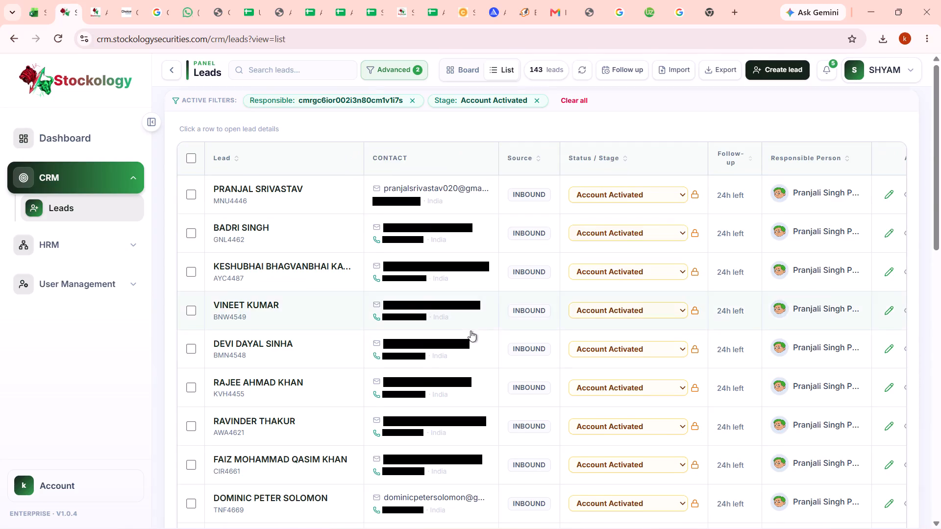
scroll(470, 331, down, 9)
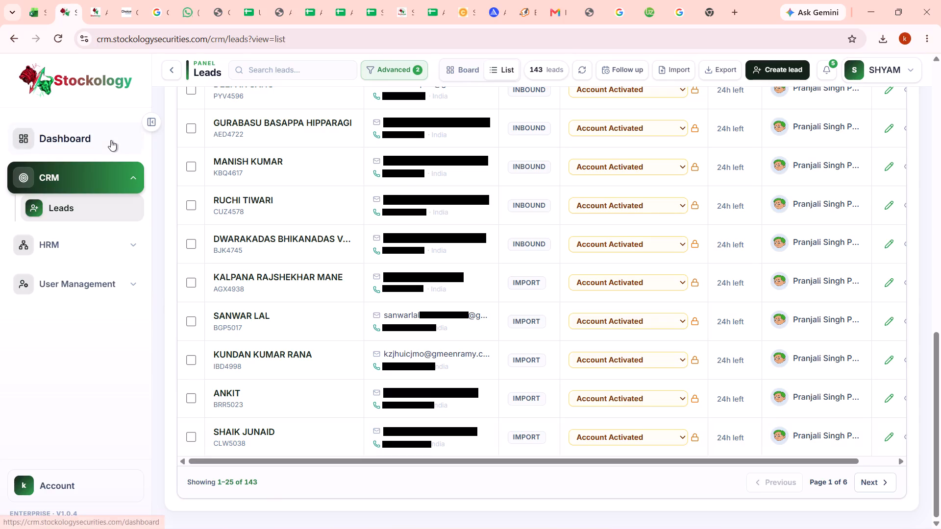
Switch to the workbook on OneDrive.
click(52, 0)
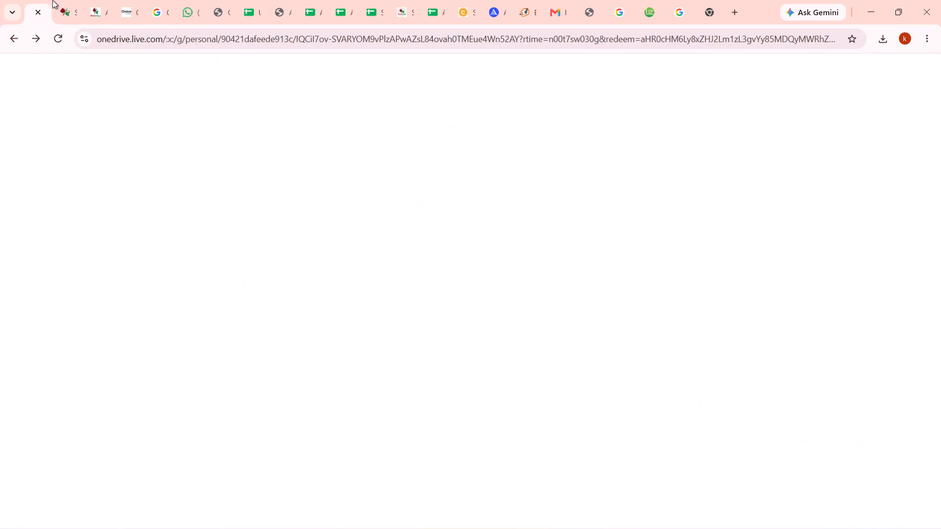